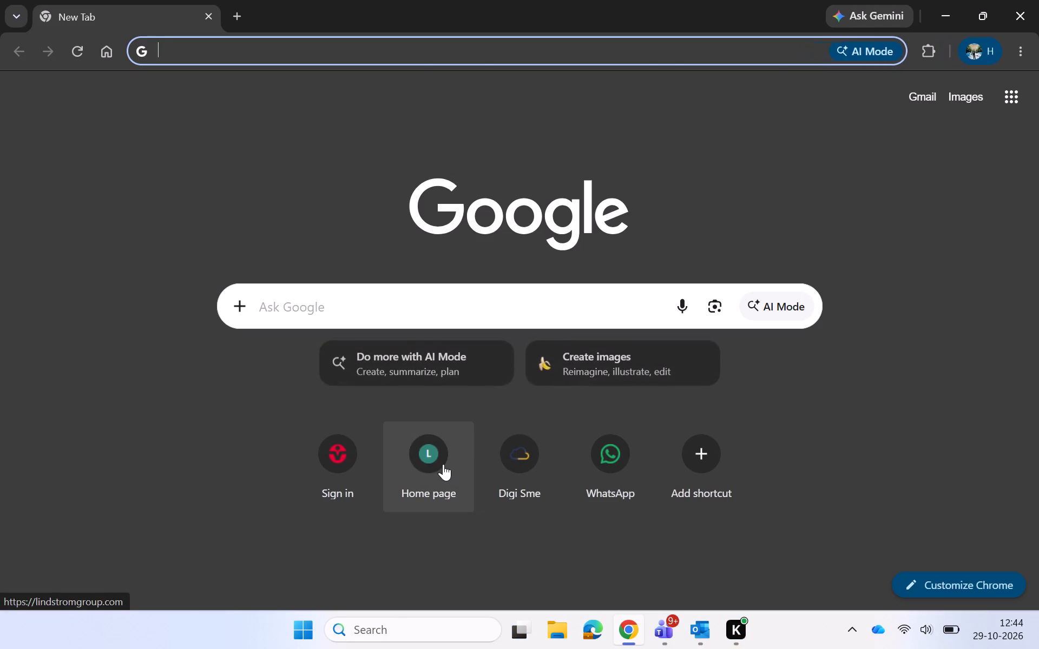
Open the eLindström portal from the Sign in shortcut, add a second blank browser tab, and return to the portal's tab.
{"action": "left_click", "coordinate": [340, 473]}
{"action": "left_click", "coordinate": [240, 11]}
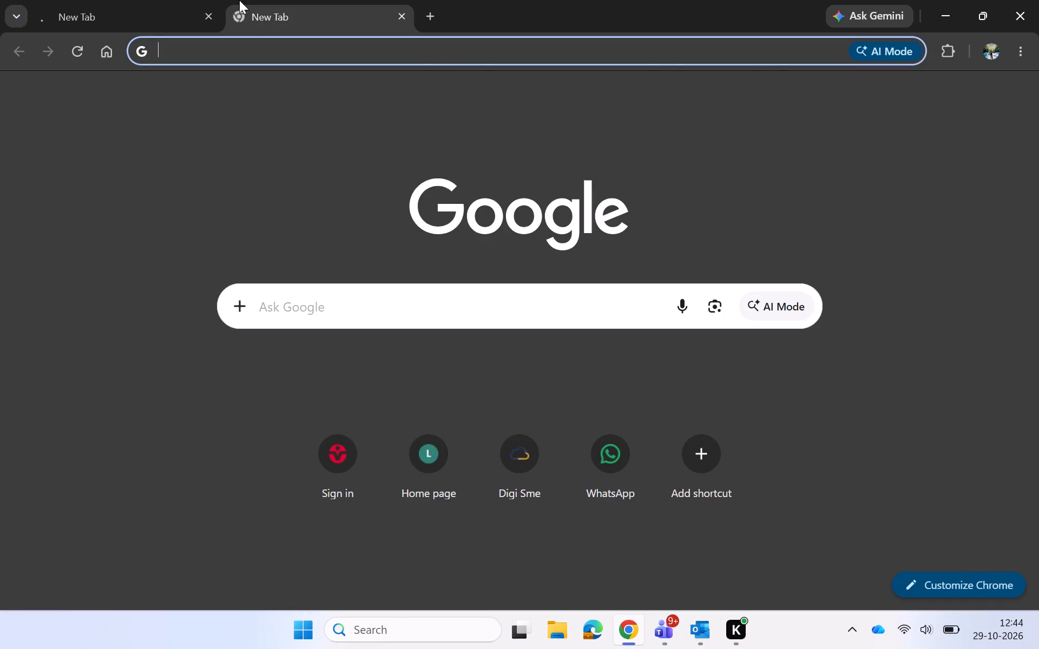
{"action": "left_click", "coordinate": [169, 11]}
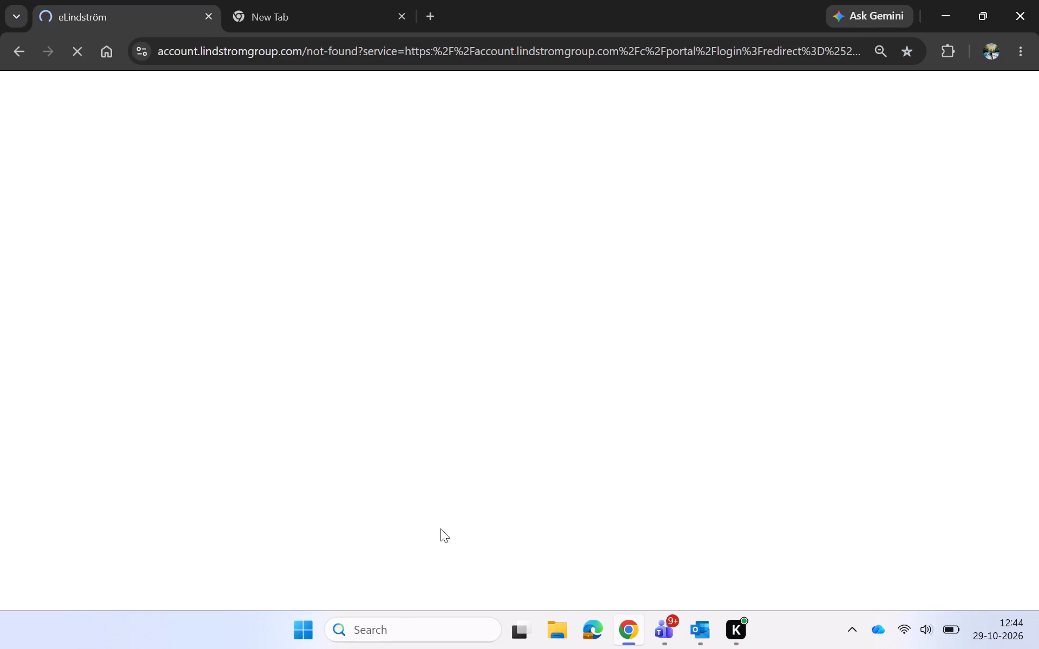
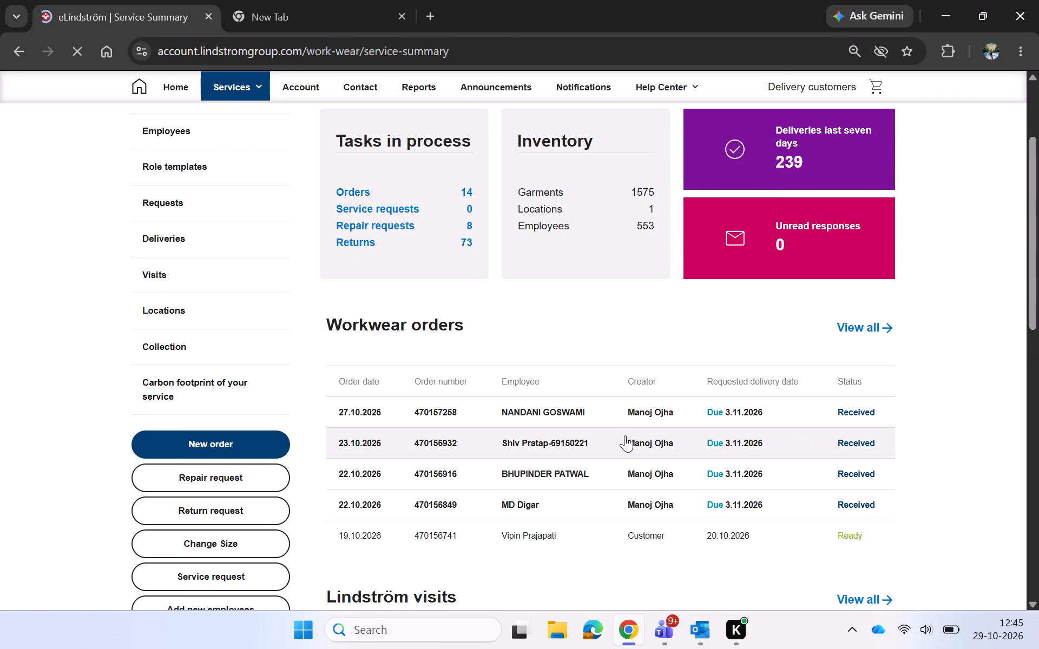
{"action": "left_click", "coordinate": [257, 143]}
{"action": "left_click", "coordinate": [450, 271]}
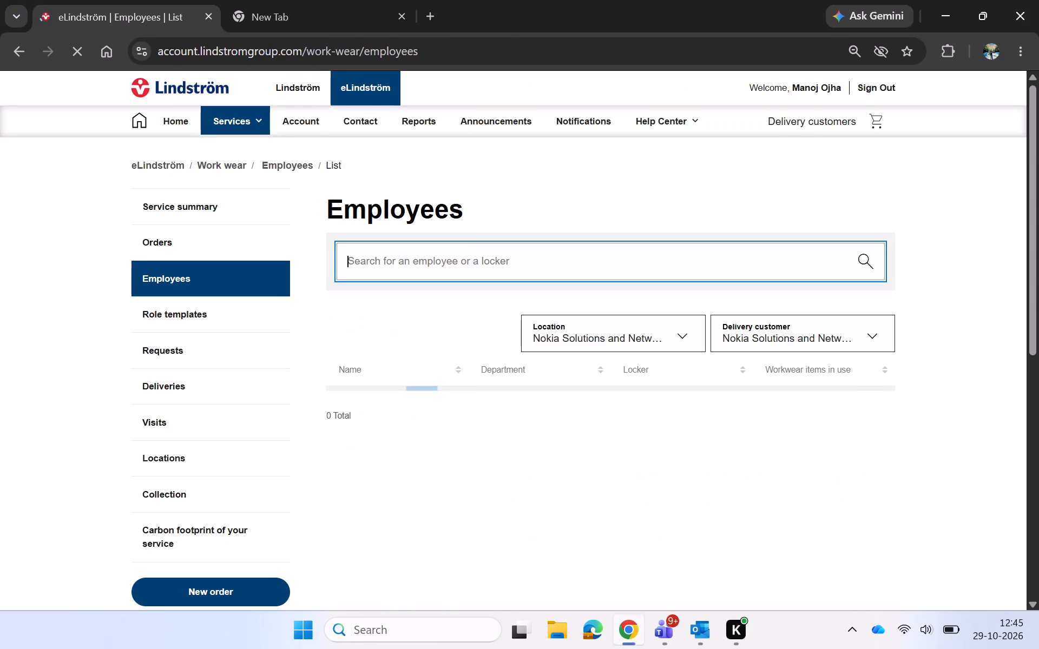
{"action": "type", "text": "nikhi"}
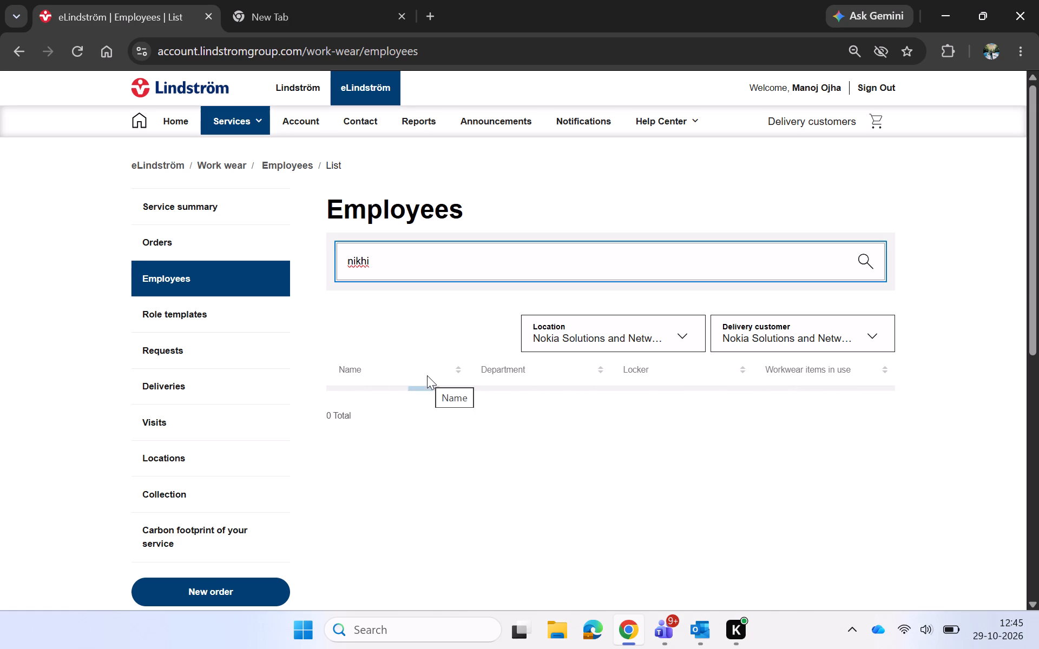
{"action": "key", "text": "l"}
{"action": "left_click", "coordinate": [444, 400]}
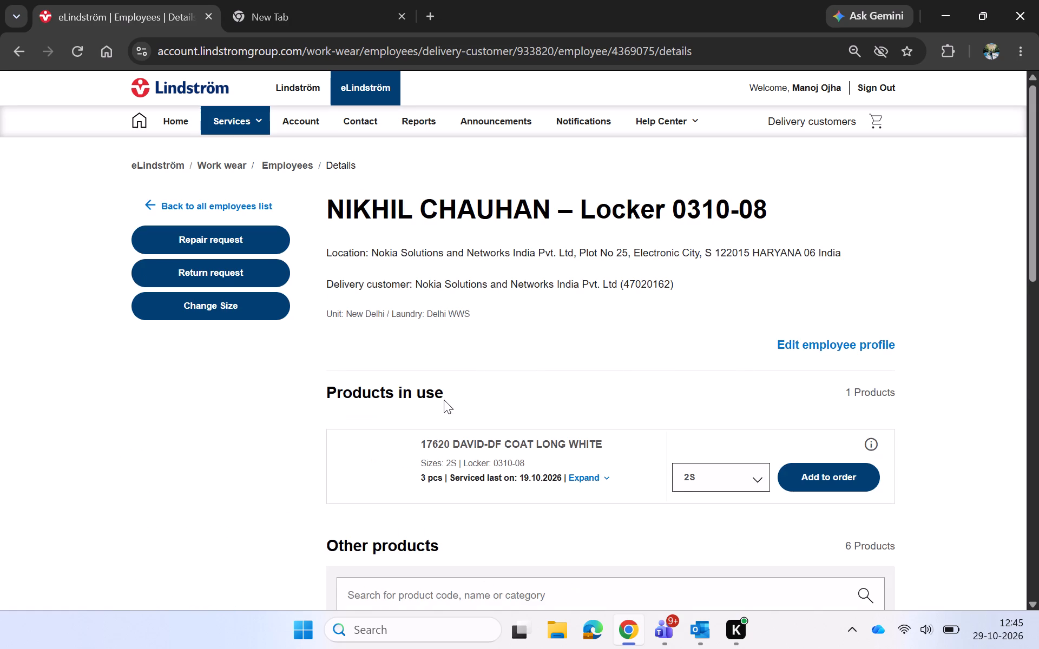
Open the employee's product 17620 DAVID-DF COAT LONG WHITE and review its sizes, order options and laundry cycle.
{"action": "left_click", "coordinate": [550, 438]}
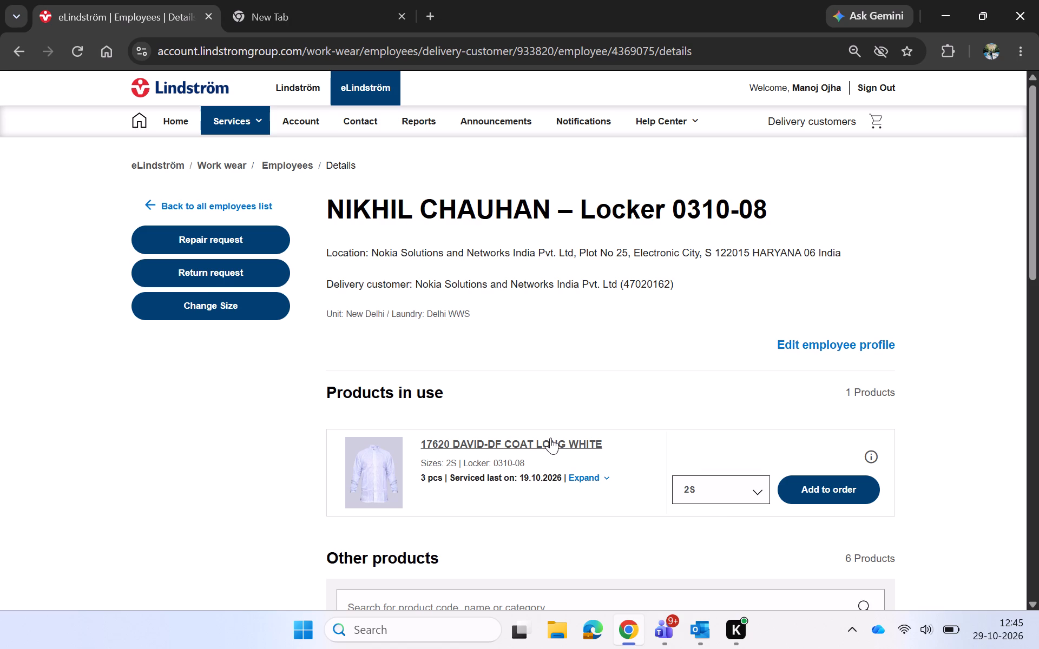
{"action": "scroll", "coordinate": [550, 438], "scroll_direction": "down", "scroll_amount": 1}
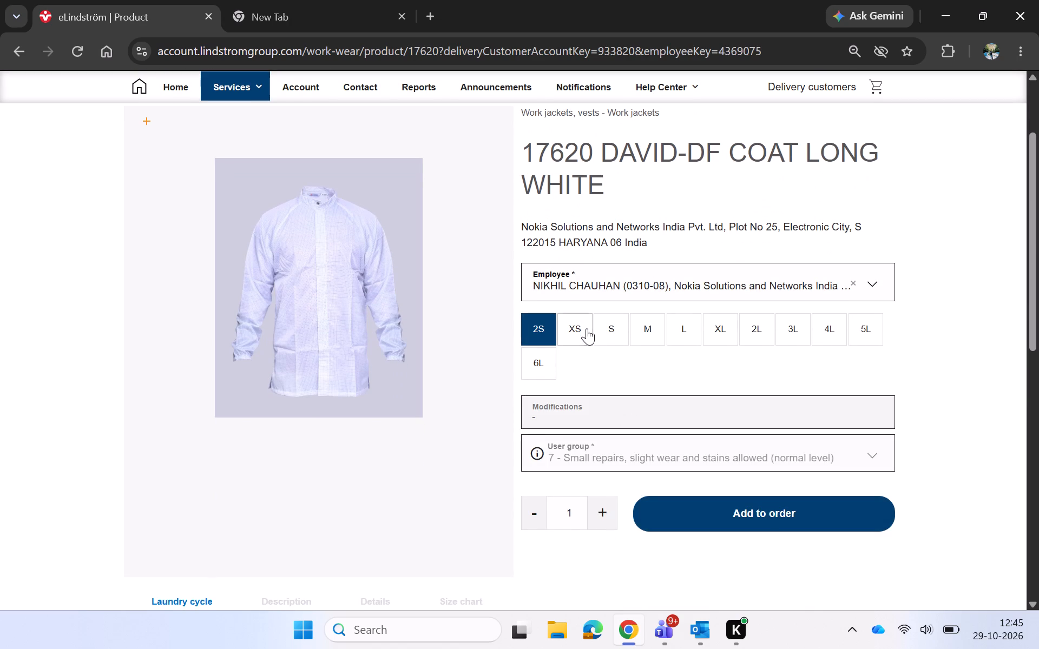
{"action": "scroll", "coordinate": [587, 328], "scroll_direction": "up", "scroll_amount": 2}
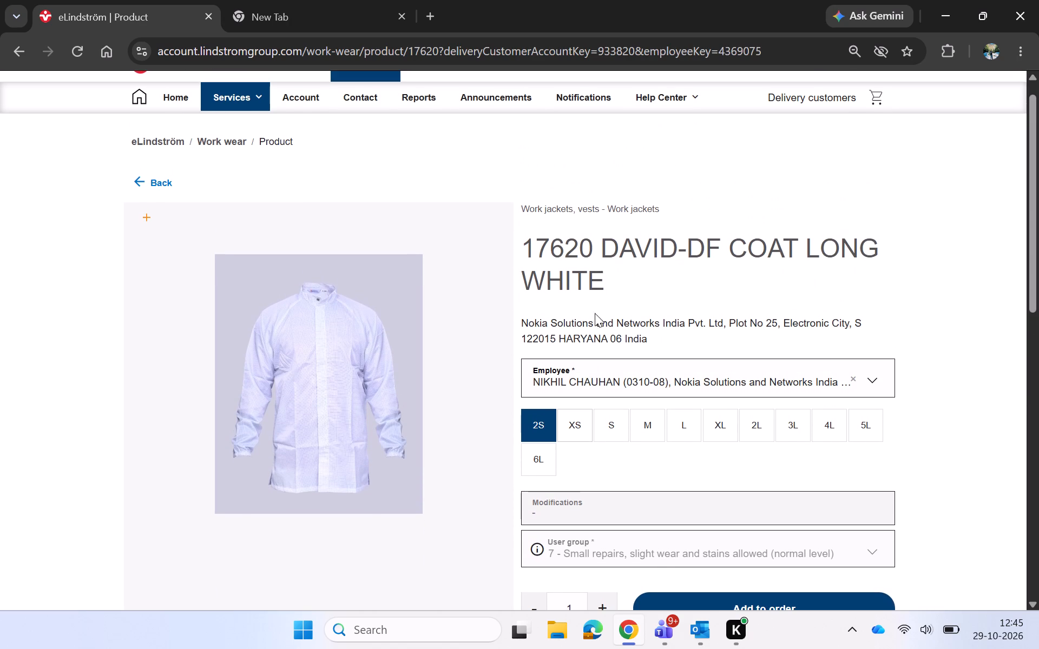
{"action": "scroll", "coordinate": [430, 298], "scroll_direction": "up", "scroll_amount": 2}
{"action": "scroll", "coordinate": [430, 298], "scroll_direction": "down", "scroll_amount": 1}
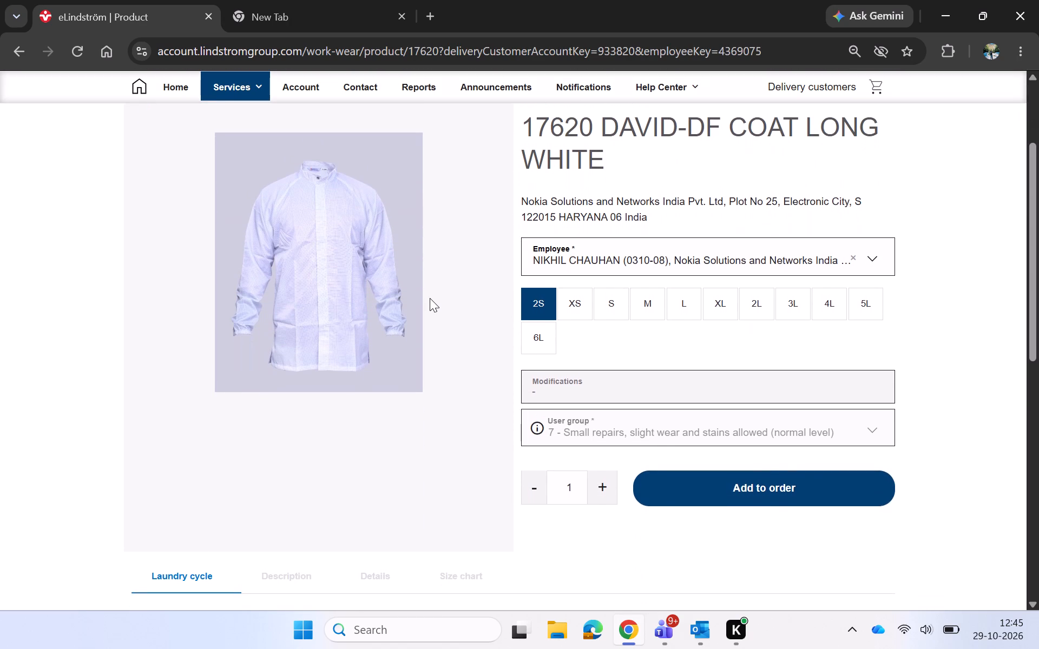
{"action": "scroll", "coordinate": [430, 298], "scroll_direction": "down", "scroll_amount": 5}
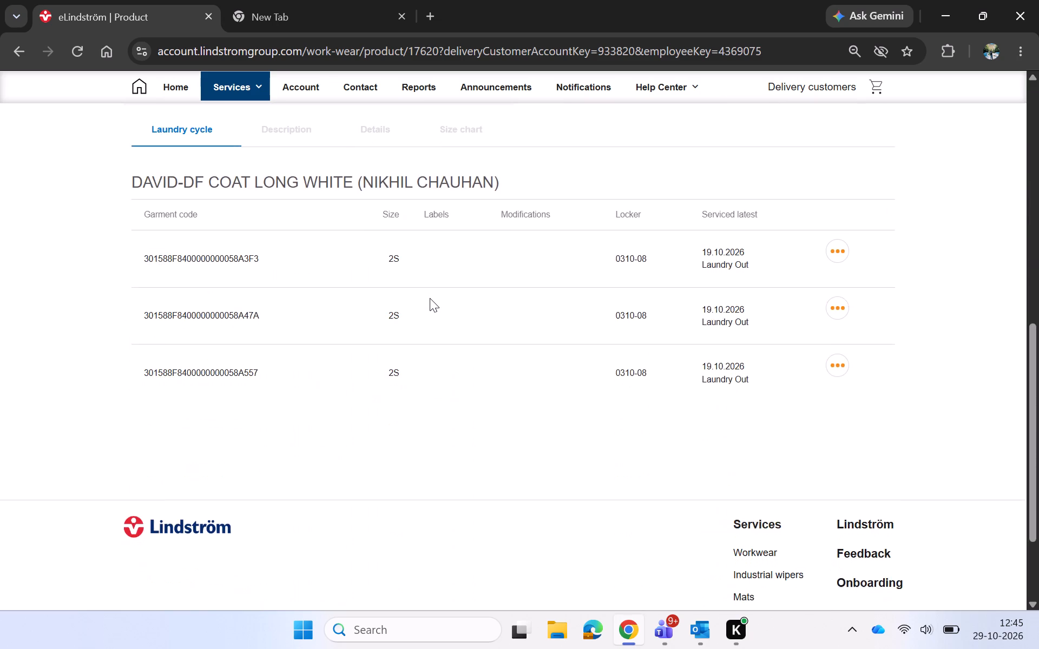
{"action": "scroll", "coordinate": [430, 298], "scroll_direction": "up", "scroll_amount": 1}
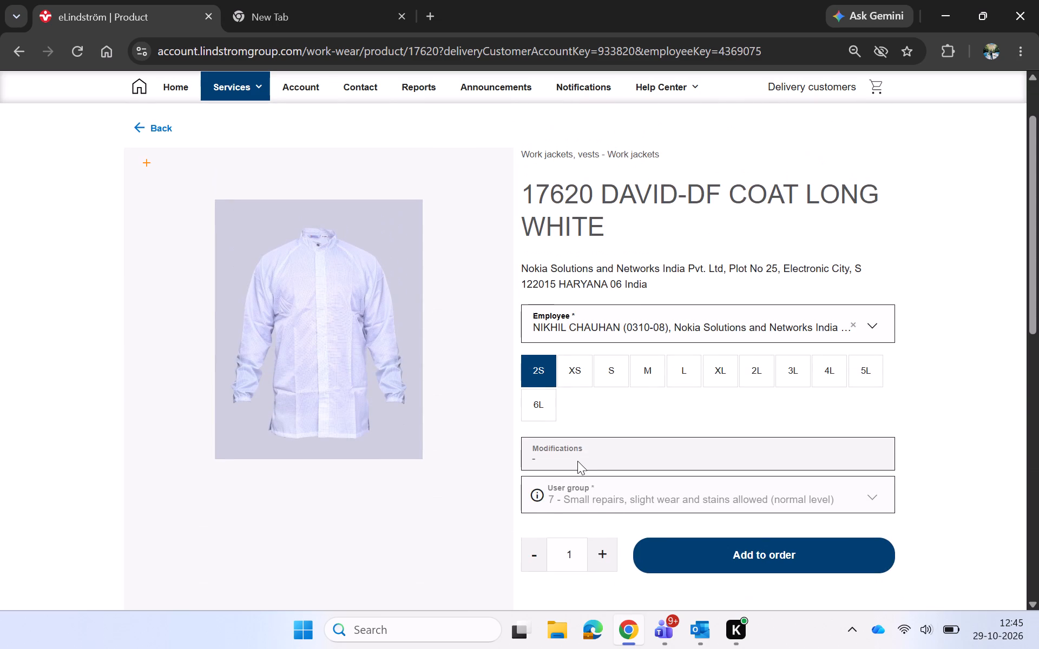
View the Employee options on the product page of the white coat.
{"action": "left_click", "coordinate": [617, 505]}
{"action": "left_click", "coordinate": [623, 322]}
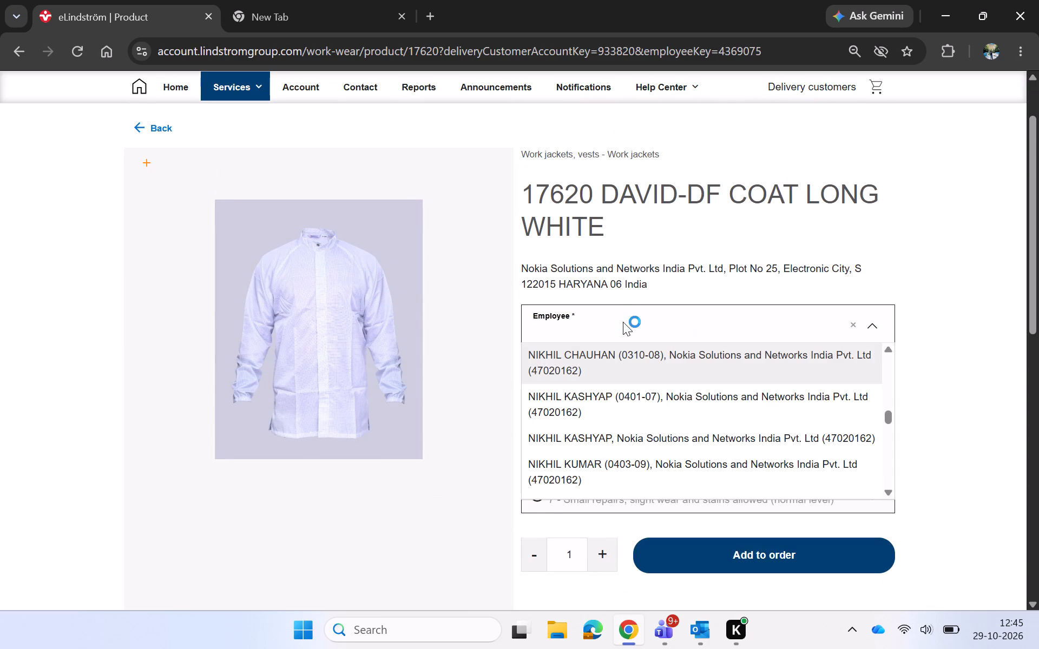
{"action": "left_click", "coordinate": [623, 322]}
{"action": "scroll", "coordinate": [593, 206], "scroll_direction": "up", "scroll_amount": 3}
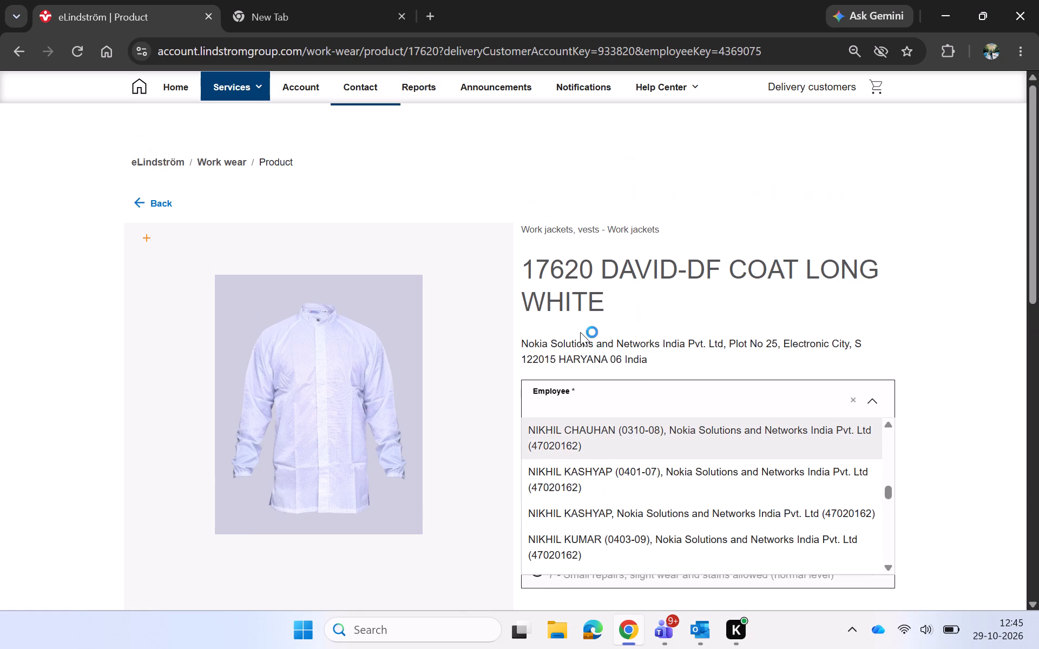
View the coat's enlarged product photo, close it, and go back to the employee's details.
{"action": "left_click", "coordinate": [156, 229]}
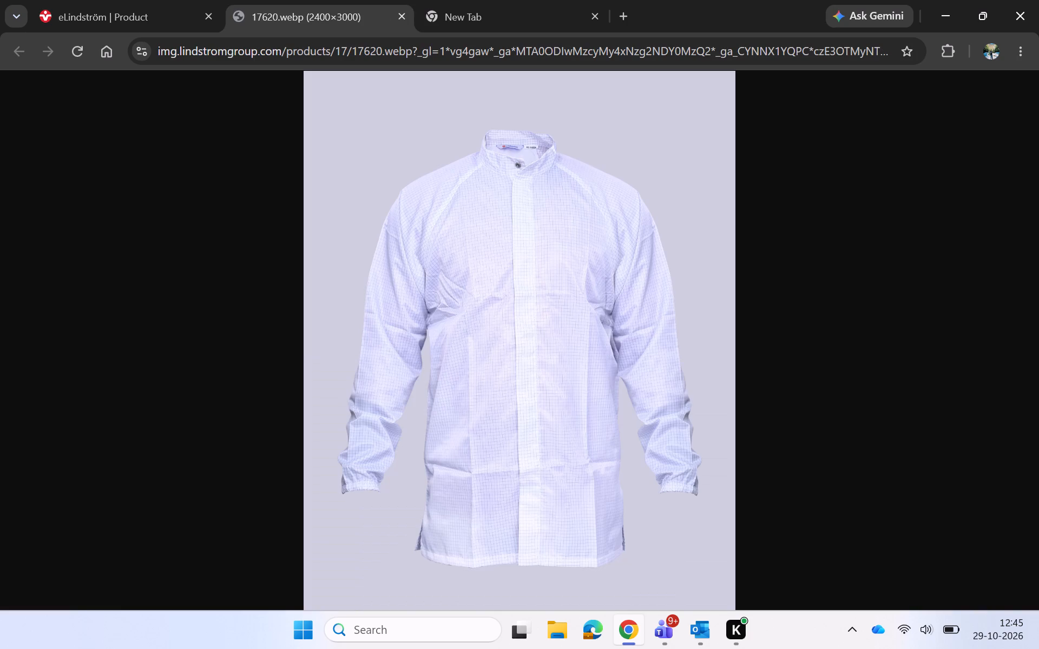
{"action": "left_click", "coordinate": [402, 8]}
{"action": "left_click", "coordinate": [400, 15]}
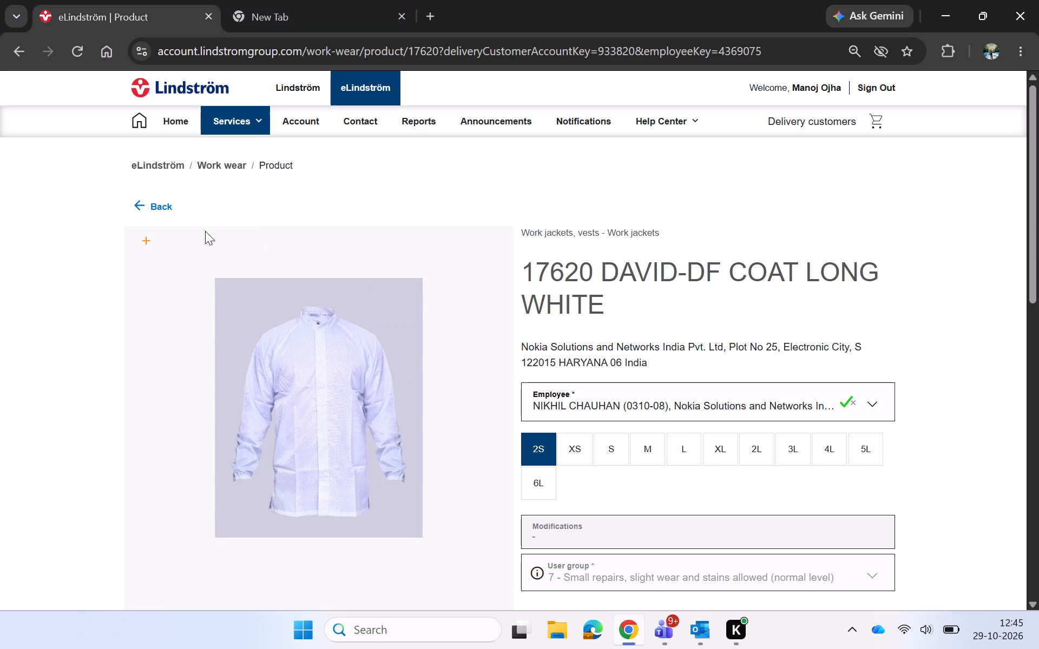
{"action": "left_click", "coordinate": [145, 210]}
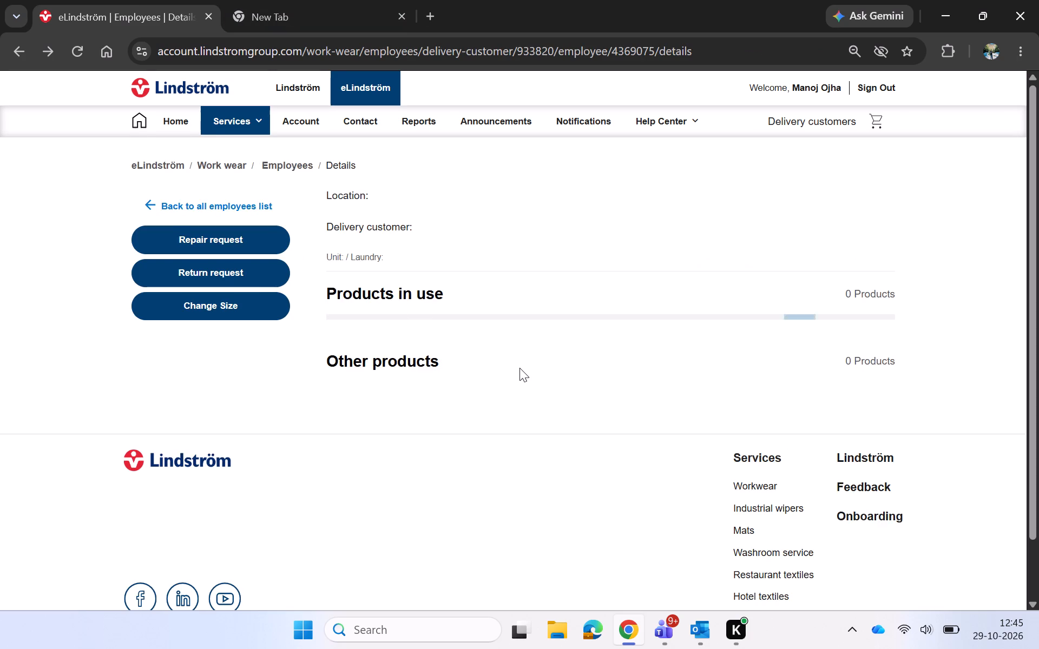
Reopen the 17620 DAVID-DF COAT LONG WHITE page and examine the product name, order options and laundry-cycle records.
{"action": "scroll", "coordinate": [519, 368], "scroll_direction": "down", "scroll_amount": 1}
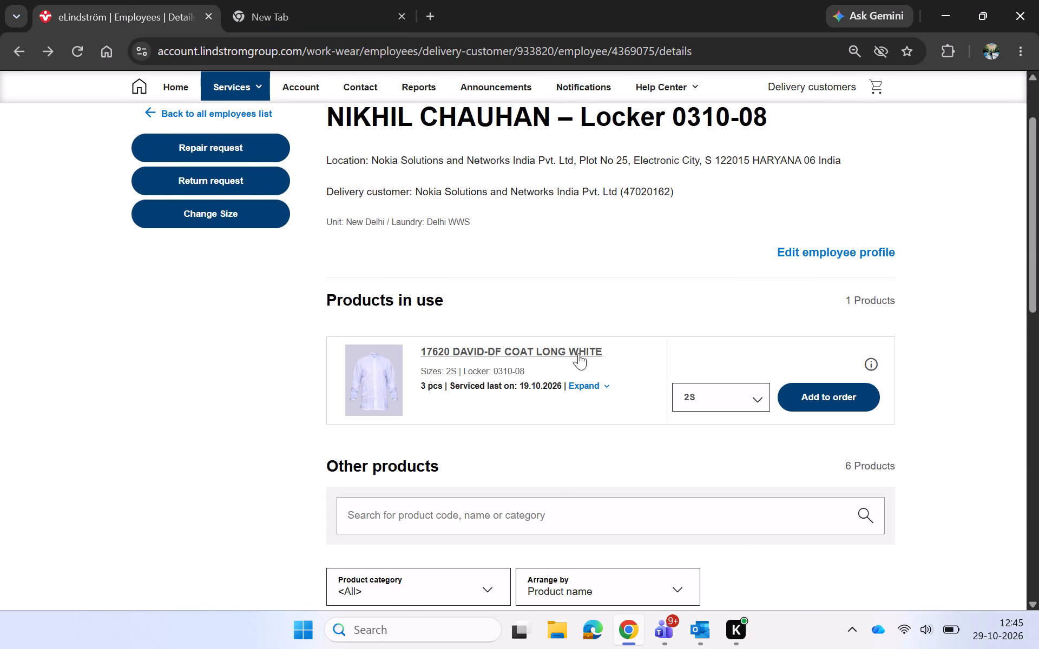
{"action": "left_click", "coordinate": [574, 347]}
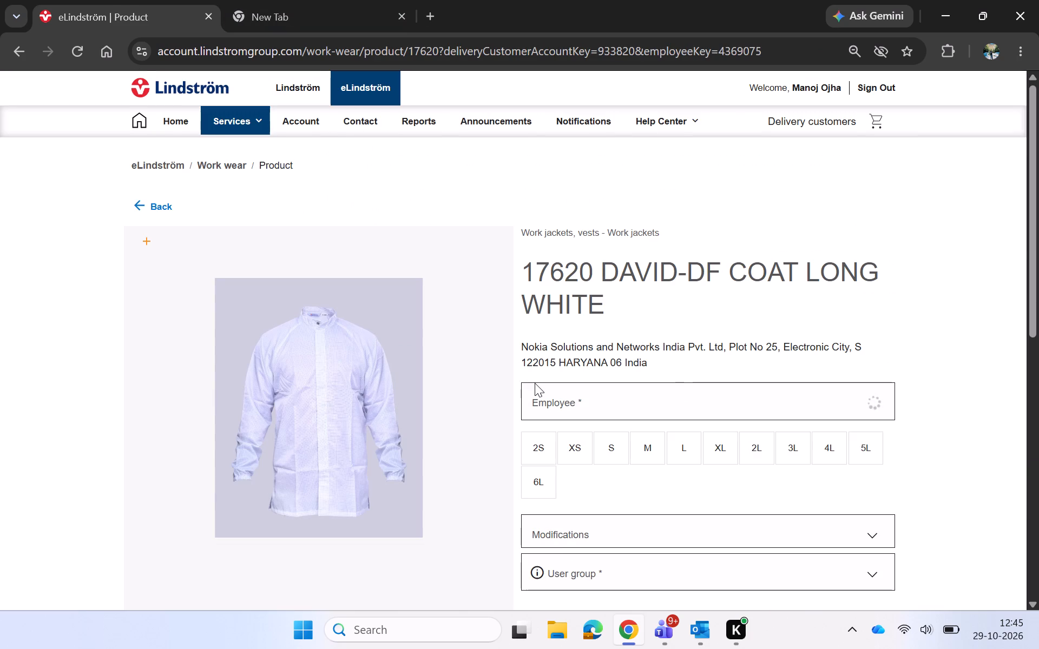
{"action": "scroll", "coordinate": [535, 383], "scroll_direction": "down", "scroll_amount": 1}
{"action": "left_click", "coordinate": [614, 167]}
{"action": "double_click", "coordinate": [614, 167]}
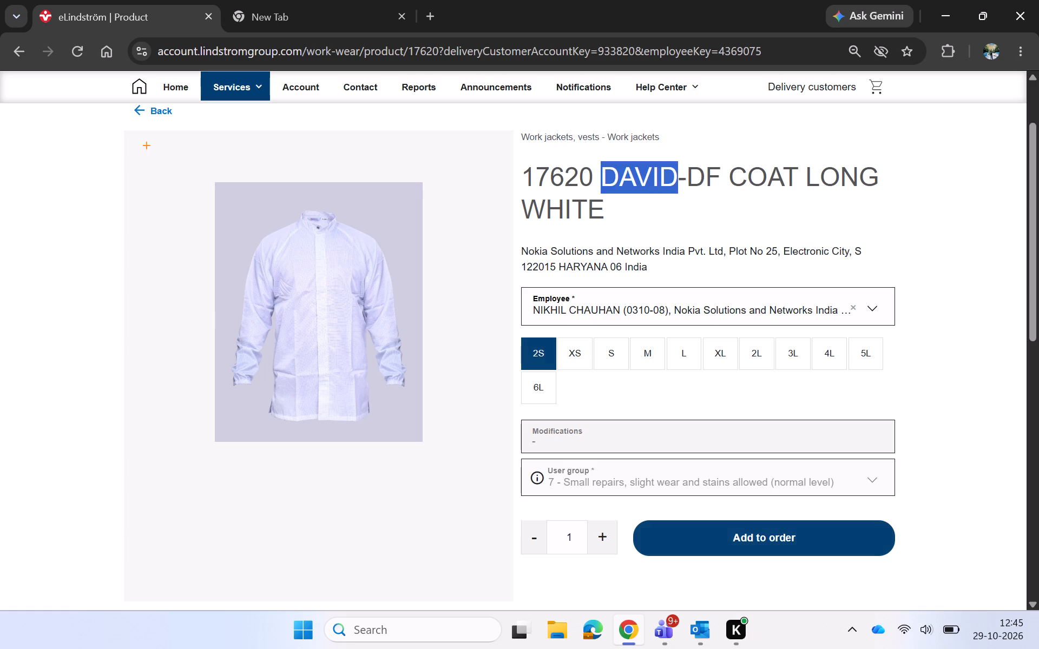
{"action": "scroll", "coordinate": [497, 234], "scroll_direction": "up", "scroll_amount": 2}
{"action": "scroll", "coordinate": [497, 234], "scroll_direction": "down", "scroll_amount": 2}
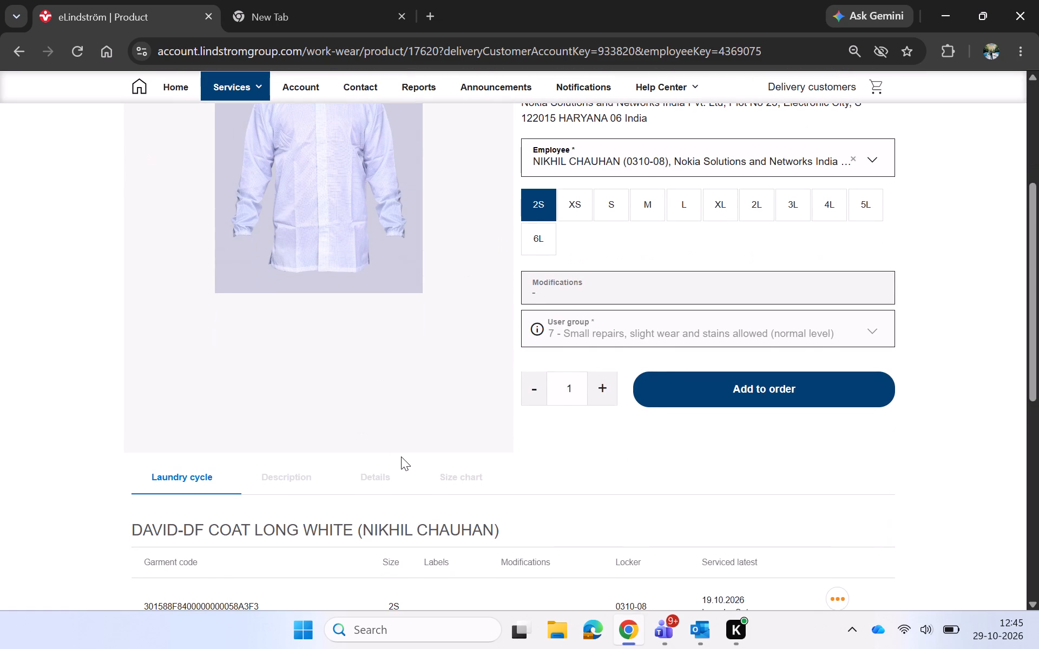
{"action": "scroll", "coordinate": [401, 456], "scroll_direction": "down", "scroll_amount": 4}
{"action": "scroll", "coordinate": [401, 456], "scroll_direction": "up", "scroll_amount": 4}
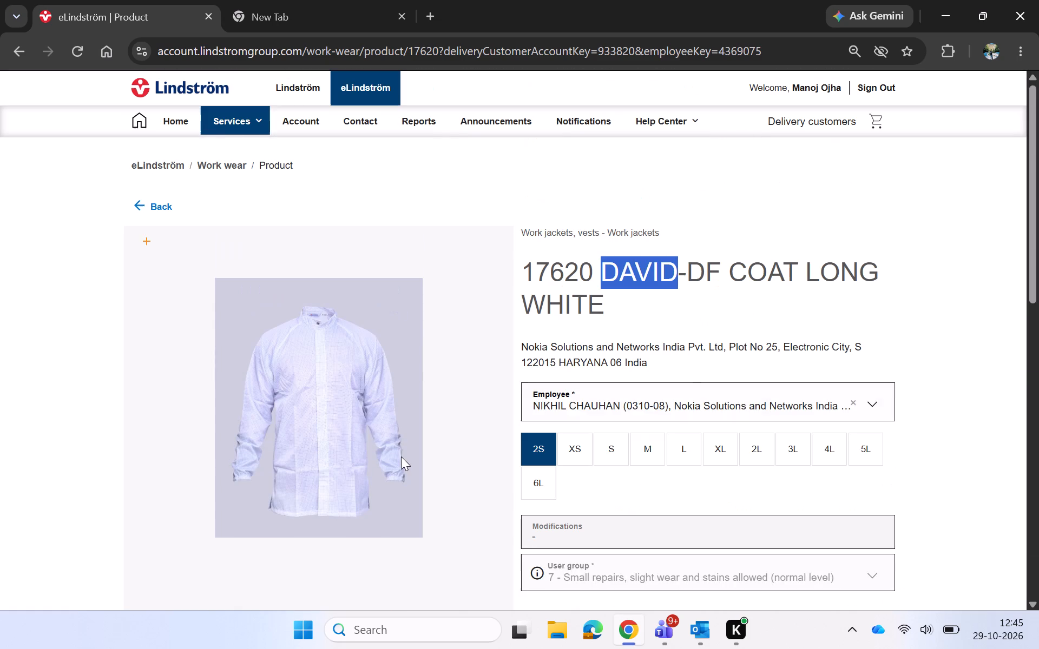
Go back to the employee's details and expand the garment list of the coat in use.
{"action": "left_click", "coordinate": [164, 206]}
{"action": "scroll", "coordinate": [515, 415], "scroll_direction": "down", "scroll_amount": 1}
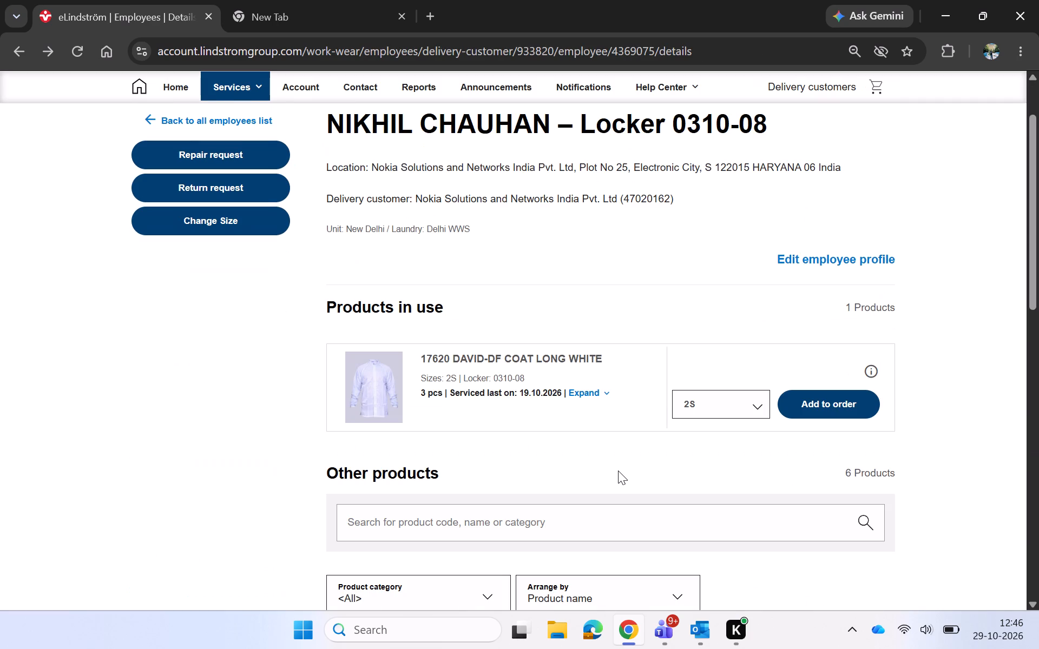
{"action": "left_click", "coordinate": [589, 372]}
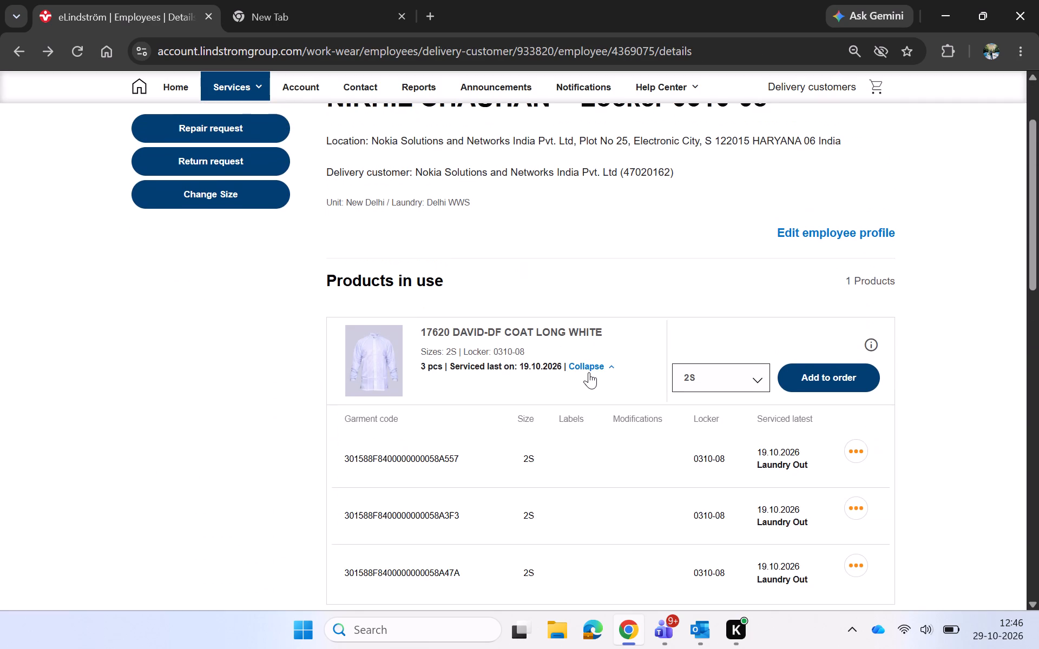
Open 8255 ESD COAT M WHITE/BLUE from the employee's other products and select size 2S.
{"action": "scroll", "coordinate": [589, 372], "scroll_direction": "down", "scroll_amount": 6}
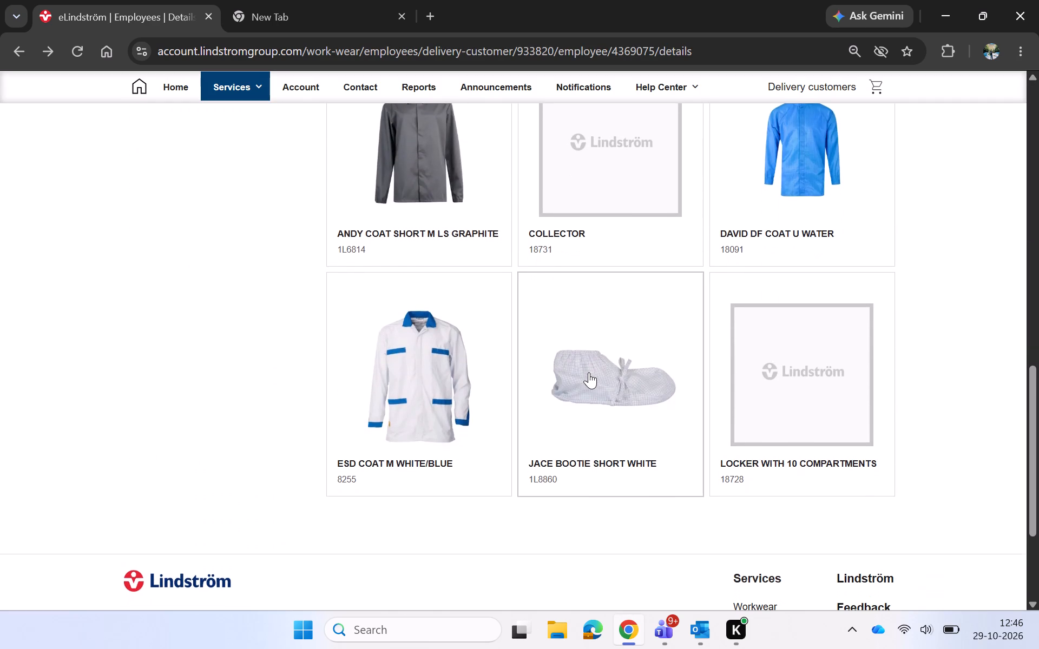
{"action": "scroll", "coordinate": [589, 372], "scroll_direction": "down", "scroll_amount": 1}
{"action": "left_click", "coordinate": [478, 380]}
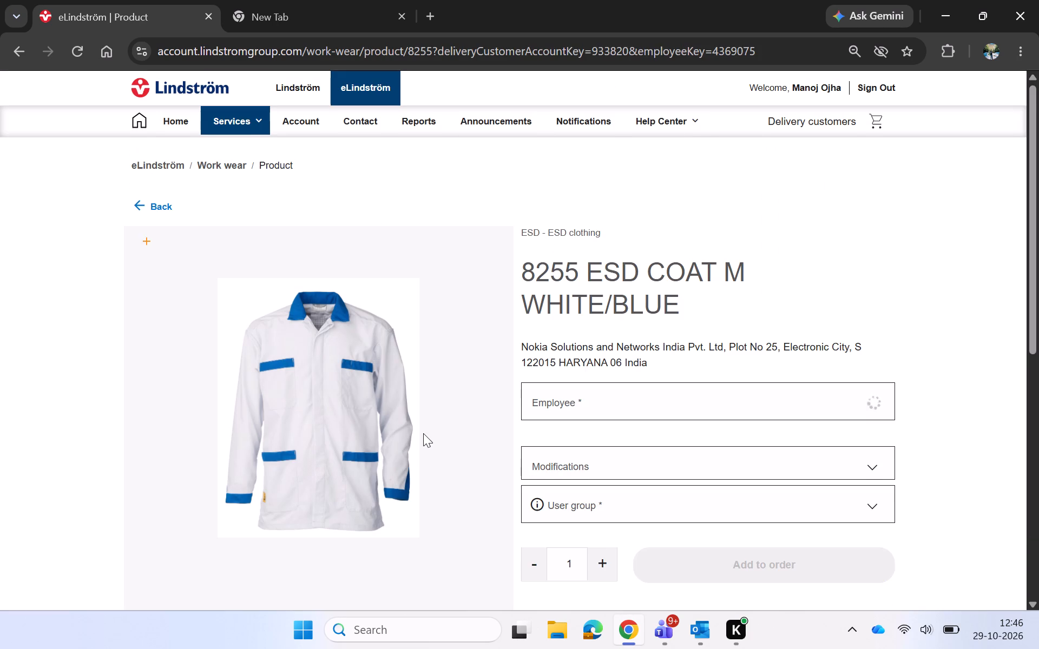
{"action": "scroll", "coordinate": [423, 433], "scroll_direction": "down", "scroll_amount": 1}
{"action": "left_click", "coordinate": [570, 335]}
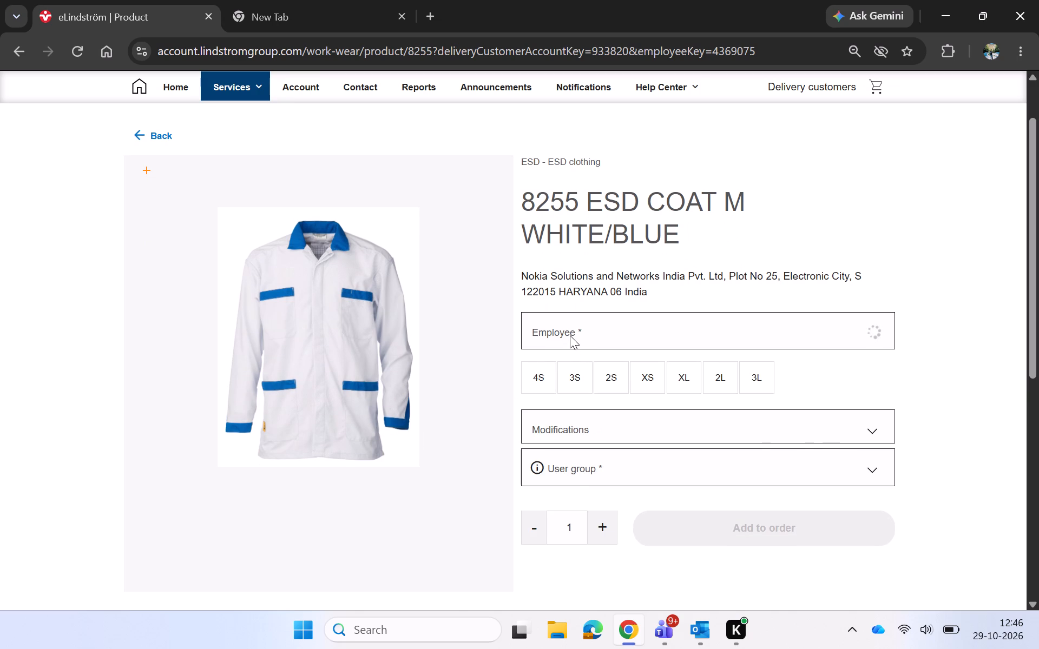
{"action": "left_click", "coordinate": [580, 368]}
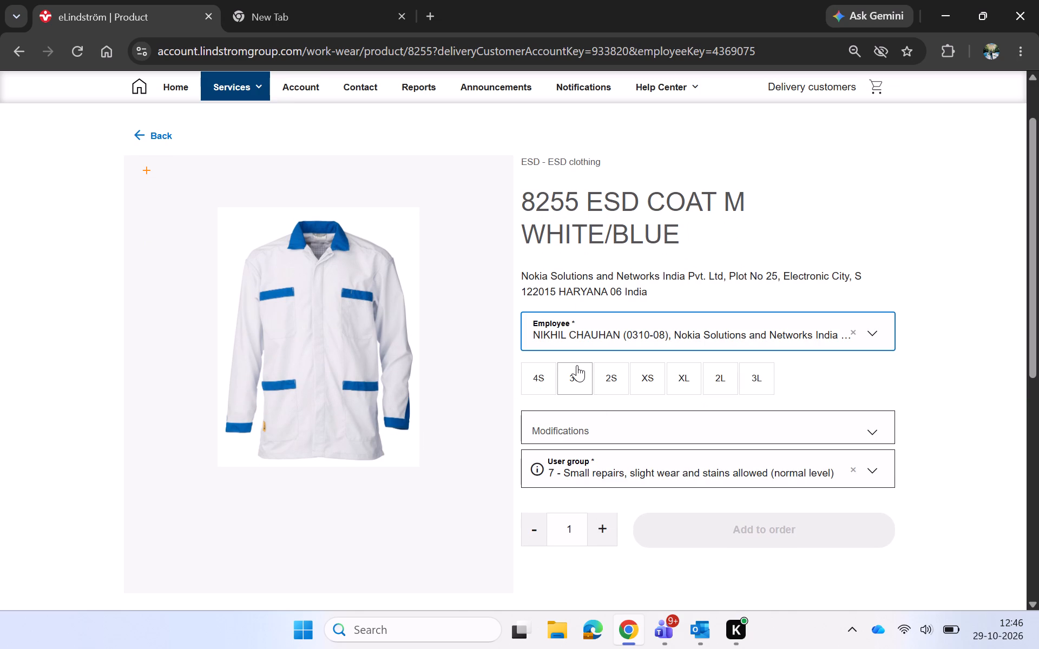
{"action": "left_click", "coordinate": [608, 390]}
Set the ESD coat's quantity to 3 and add it to the order.
{"action": "scroll", "coordinate": [687, 577], "scroll_direction": "down", "scroll_amount": 1}
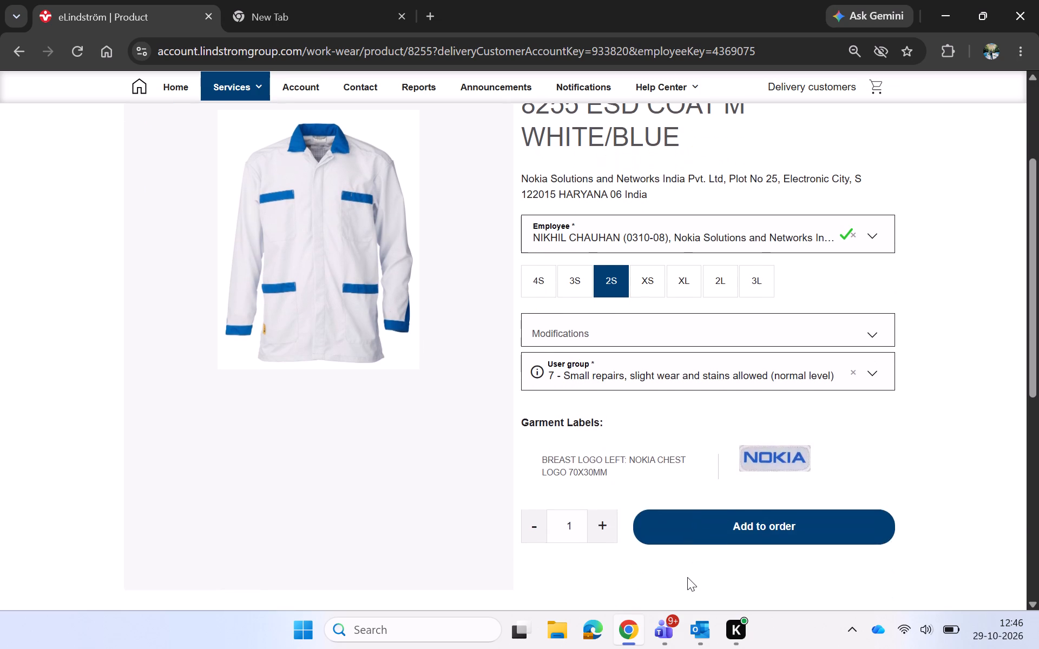
{"action": "scroll", "coordinate": [687, 577], "scroll_direction": "down", "scroll_amount": 1}
{"action": "double_click", "coordinate": [608, 520]}
{"action": "left_click", "coordinate": [699, 517]}
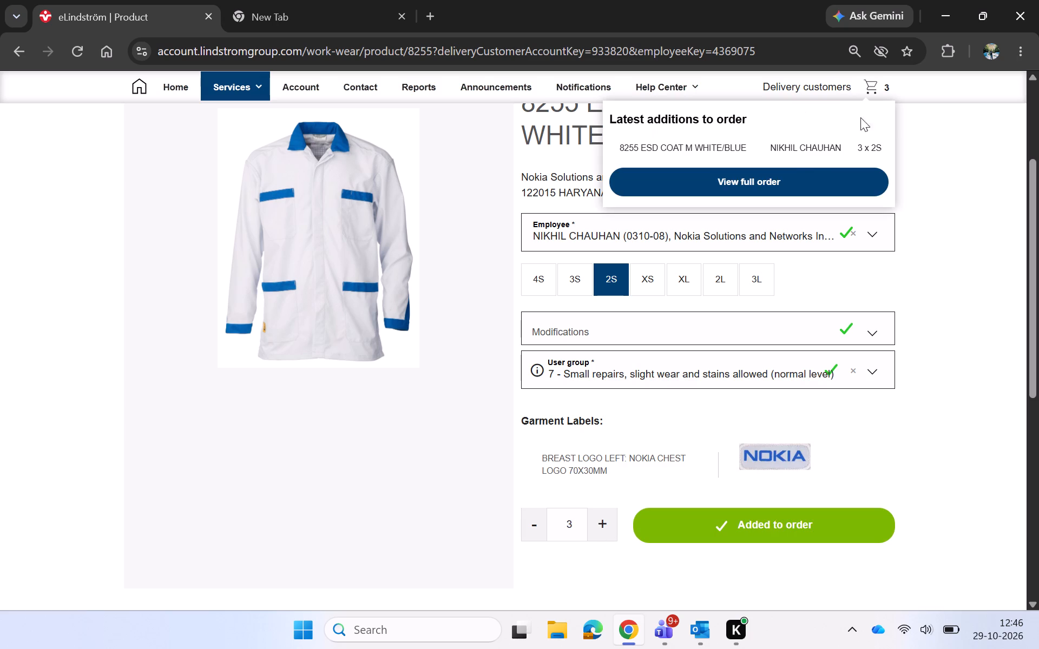
Open the full order, proceed to the delivery information, and confirm the order with the prefilled details.
{"action": "left_click", "coordinate": [796, 176]}
{"action": "scroll", "coordinate": [647, 416], "scroll_direction": "down", "scroll_amount": 1}
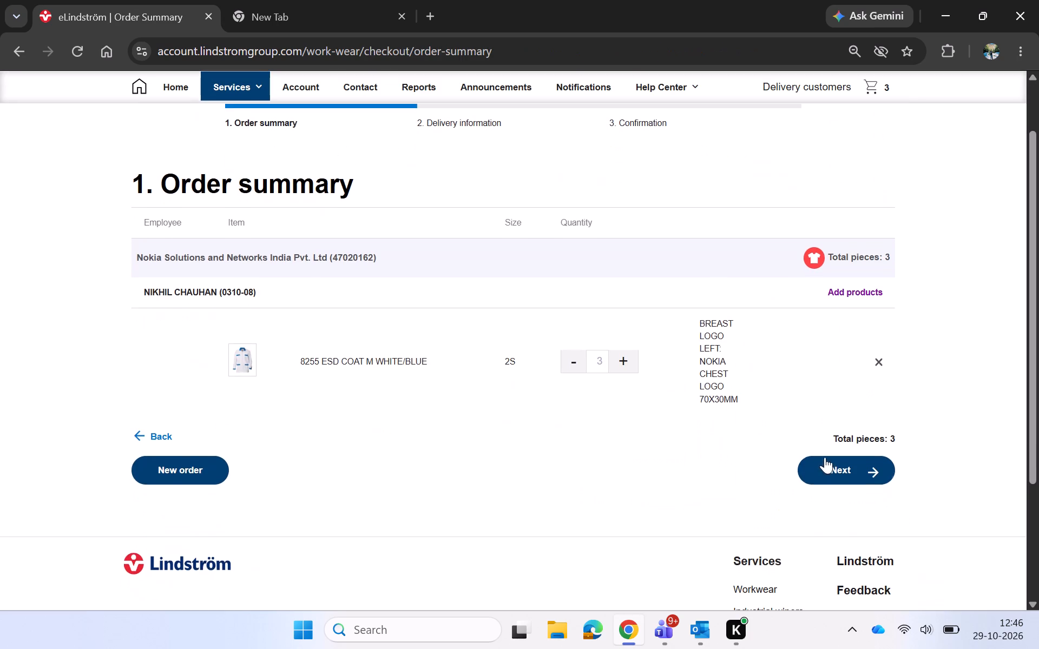
{"action": "left_click", "coordinate": [825, 460]}
{"action": "scroll", "coordinate": [577, 456], "scroll_direction": "down", "scroll_amount": 2}
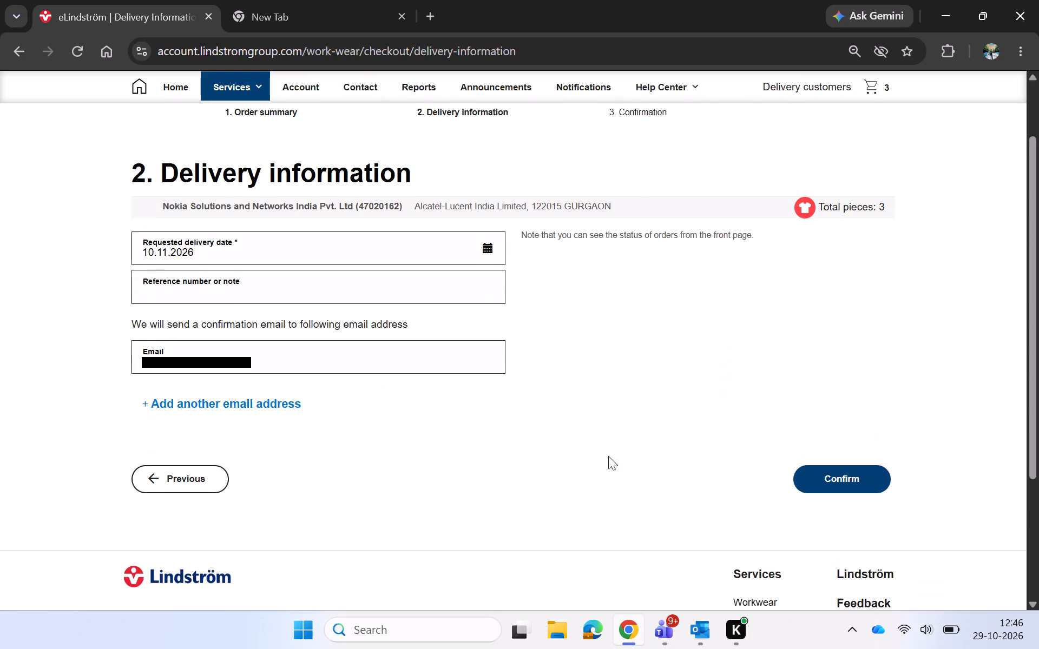
{"action": "left_click", "coordinate": [819, 486]}
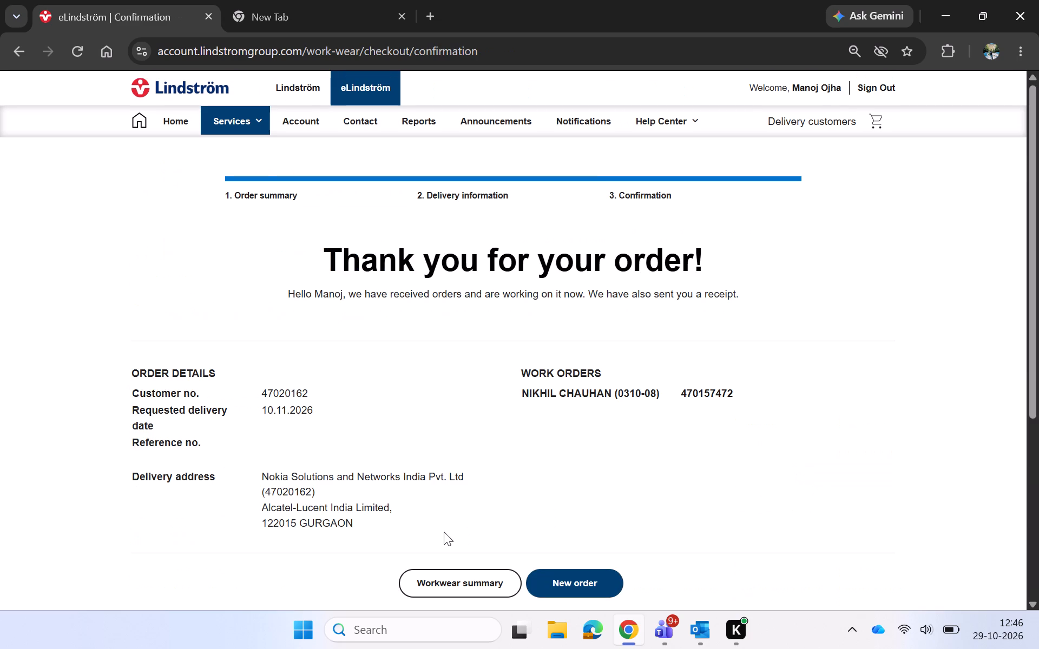
Return to the Workwear service page and look through it.
{"action": "left_click", "coordinate": [225, 165]}
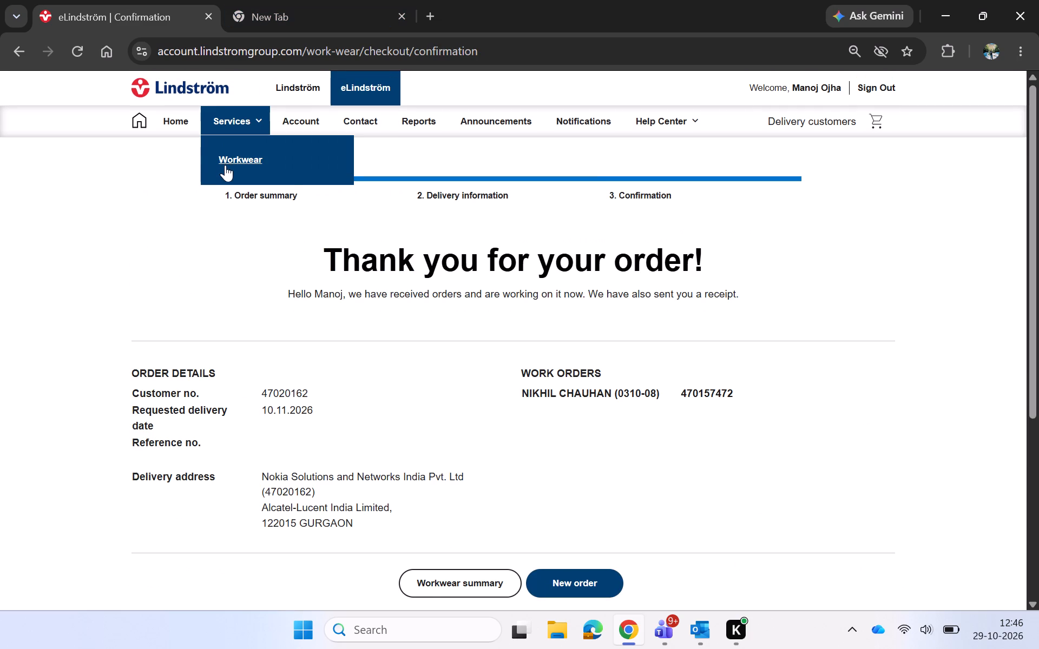
{"action": "scroll", "coordinate": [353, 352], "scroll_direction": "down", "scroll_amount": 1}
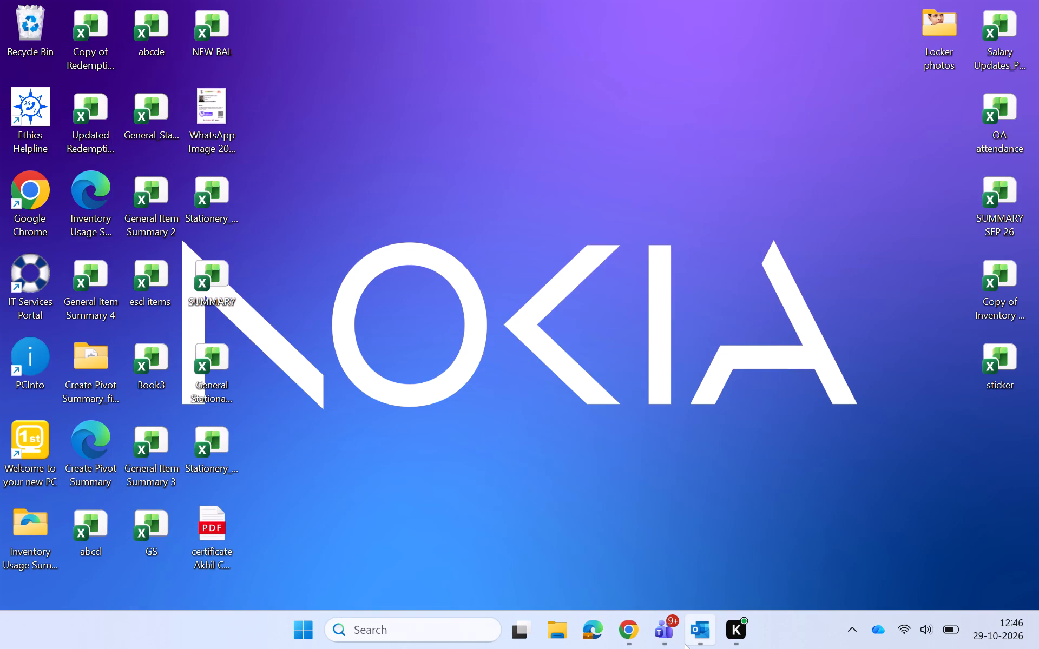
Switch to File Explorer and open the HWSD India (MN) Logistics & Regulatory - Shoes_Apron folder.
{"action": "left_click", "coordinate": [560, 630]}
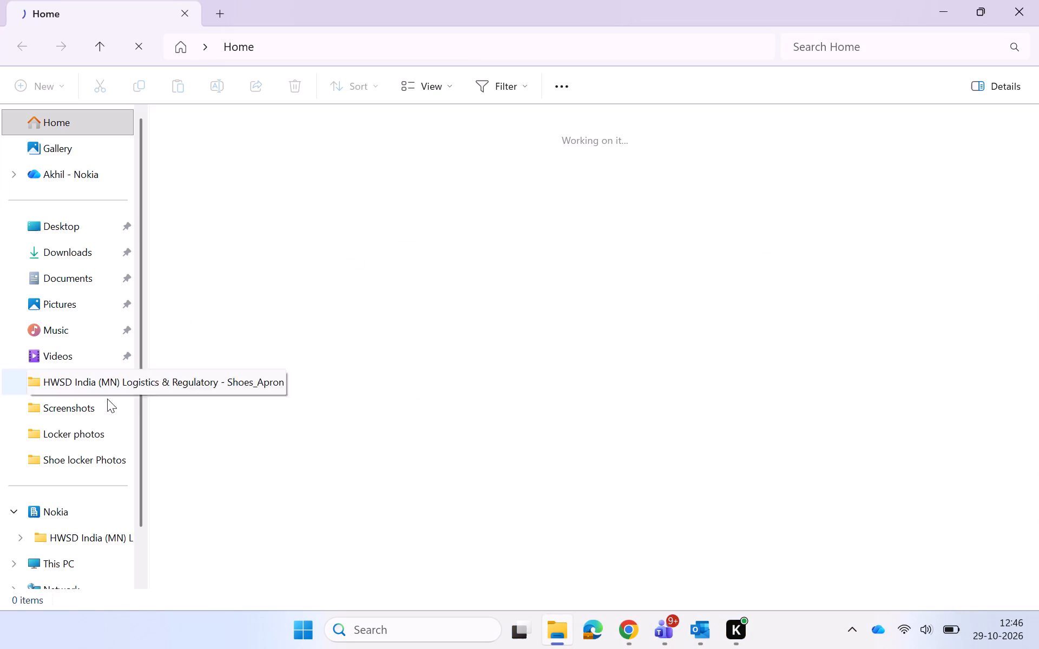
{"action": "left_click", "coordinate": [100, 379]}
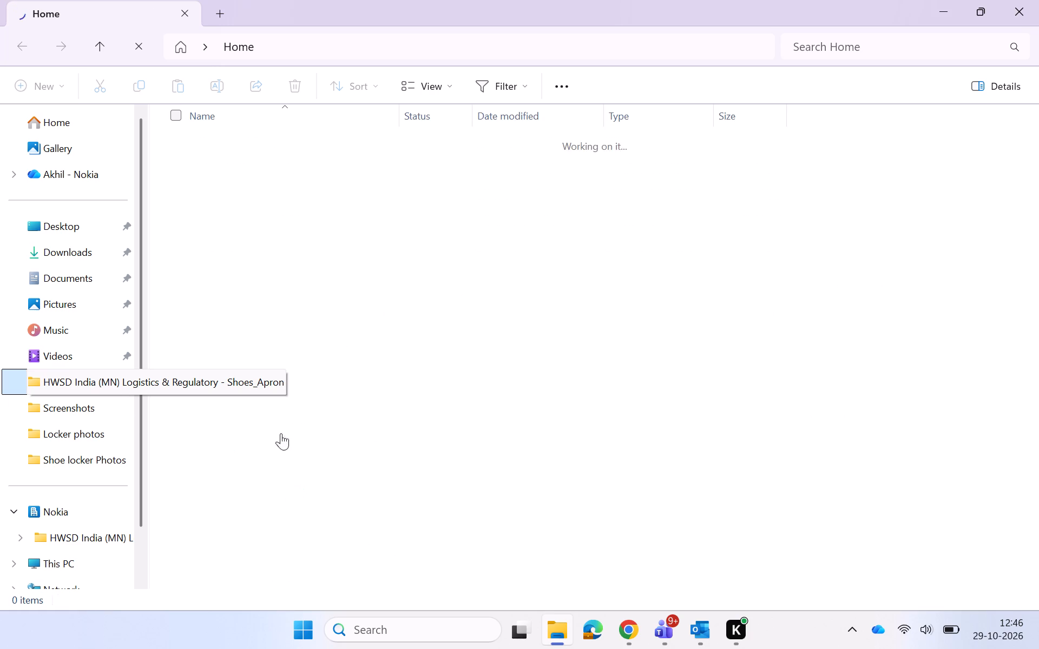
Open the General Stationary items workbook from the Shoes_Apron folder and maximize its window.
{"action": "left_click", "coordinate": [281, 433]}
{"action": "double_click", "coordinate": [272, 222]}
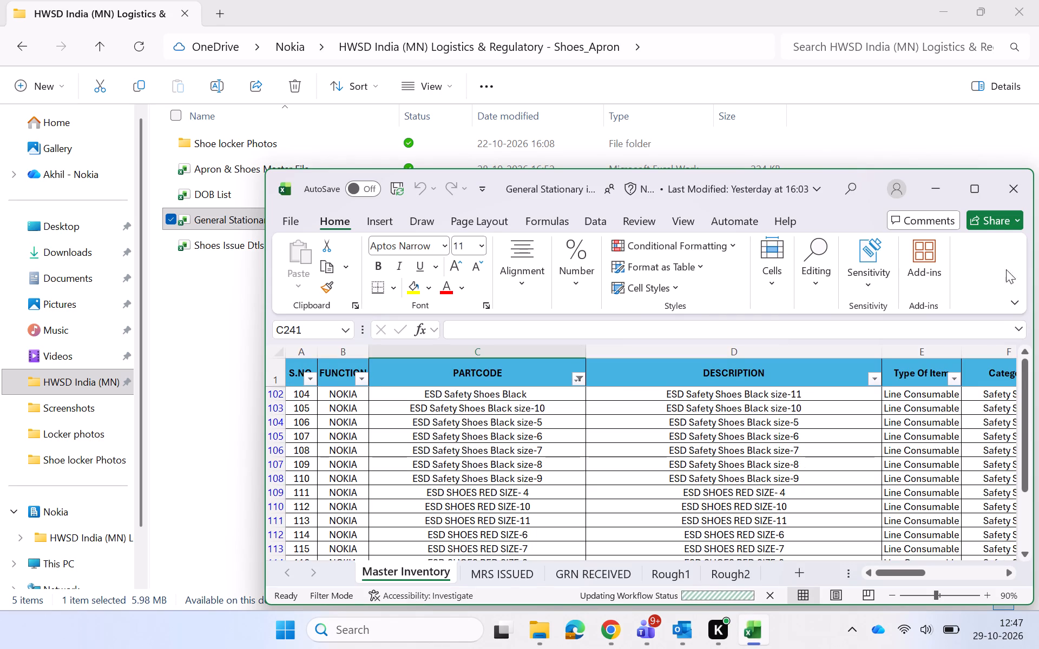
{"action": "left_click", "coordinate": [974, 194]}
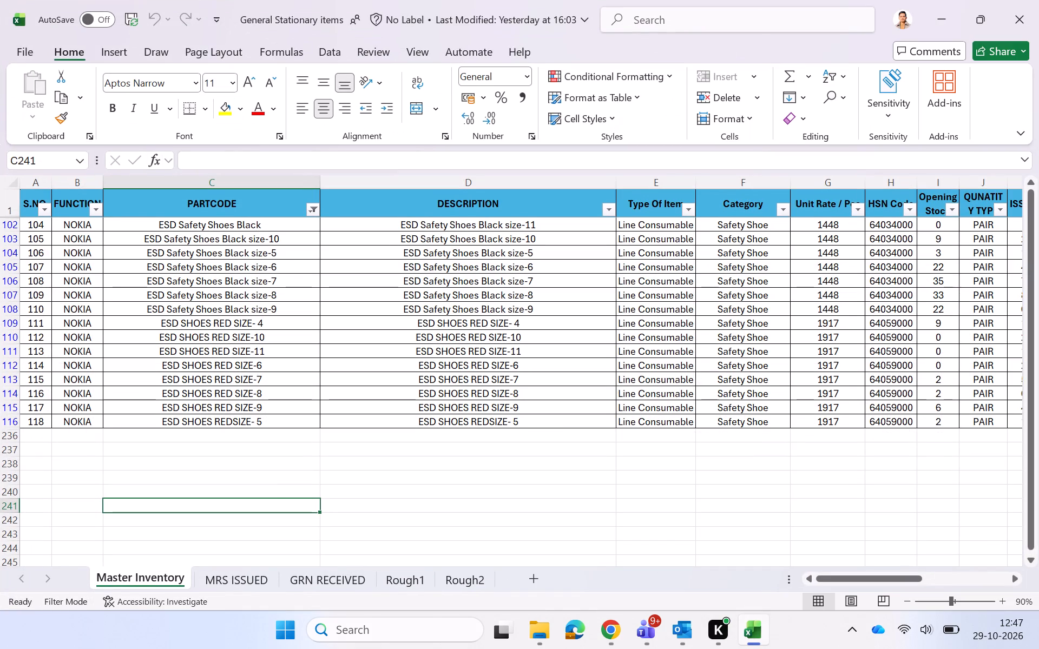
Remove the Master Inventory filter and copy the EXTENSION BOARD 4 PLUG SMALL GIRISH partcode and description into row 414 of GRN RECEIVED.
{"action": "key", "text": "ctrl+shift+l"}
{"action": "left_click", "coordinate": [269, 492]}
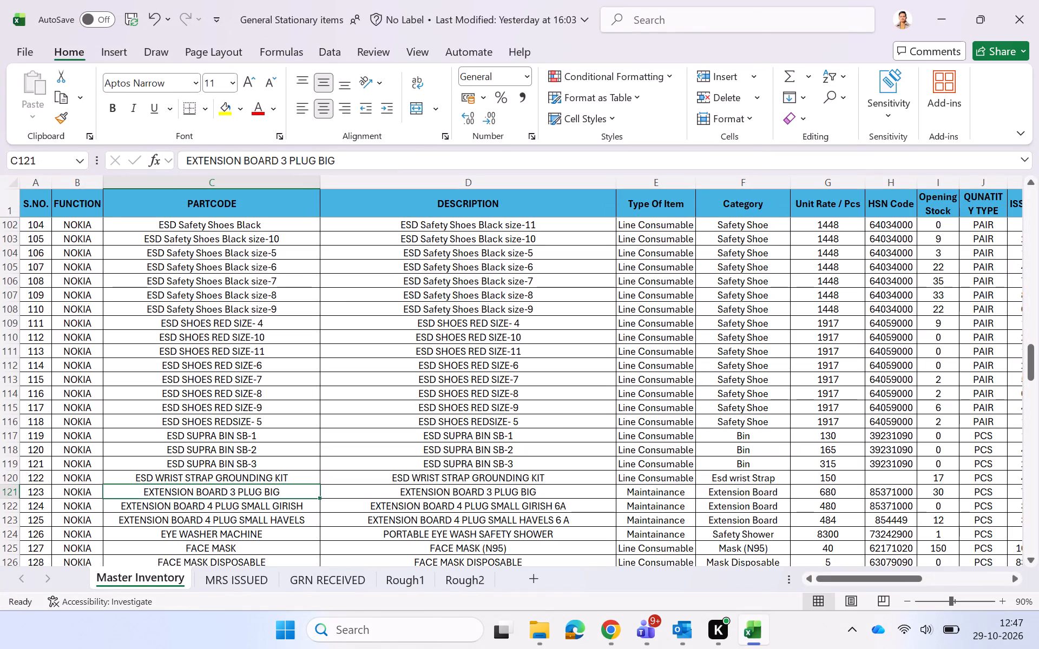
{"action": "key", "text": "Down"}
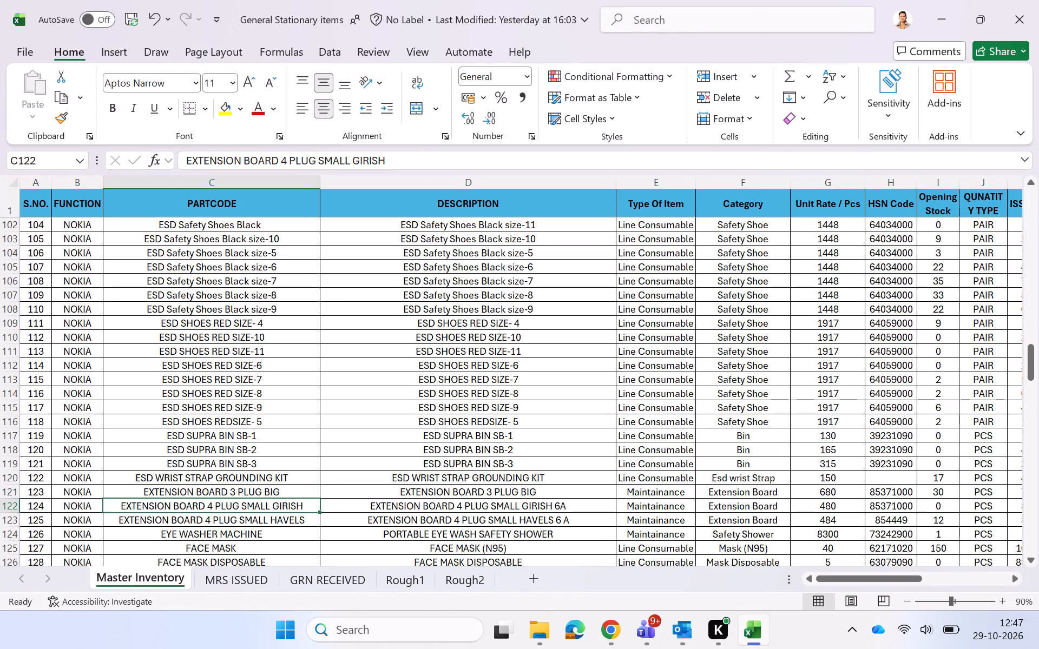
{"action": "key", "text": "shift+Right"}
{"action": "key", "text": "ctrl+c"}
{"action": "key", "text": "ctrl+Page_Down"}
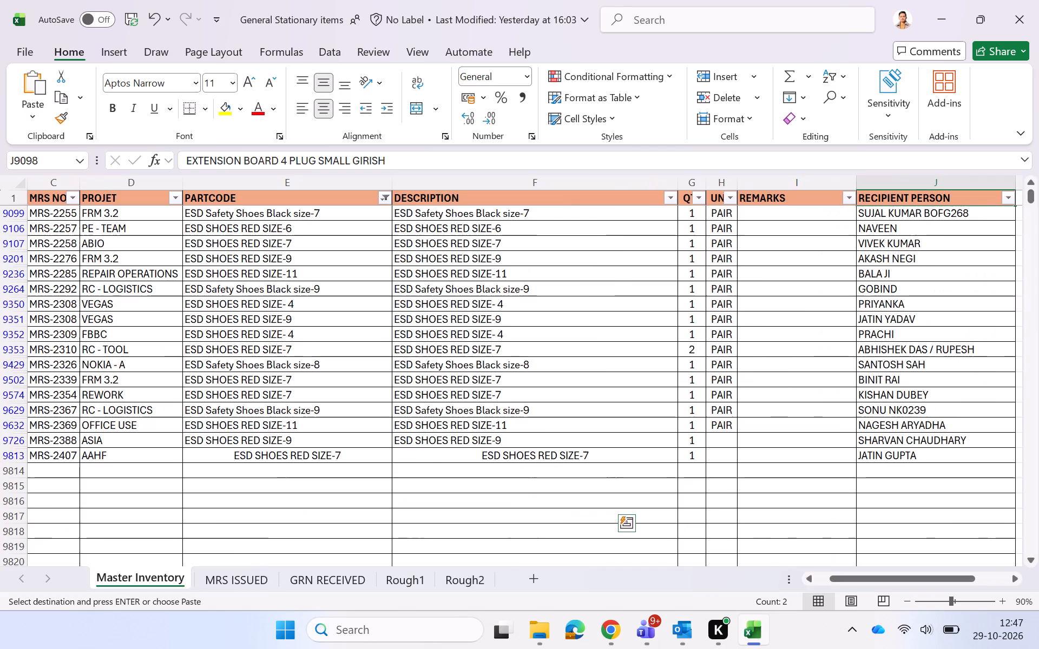
{"action": "key", "text": "ctrl+Page_Down"}
{"action": "key", "text": "ctrl+Page_Down"}
{"action": "key", "text": "ctrl+Page_Up"}
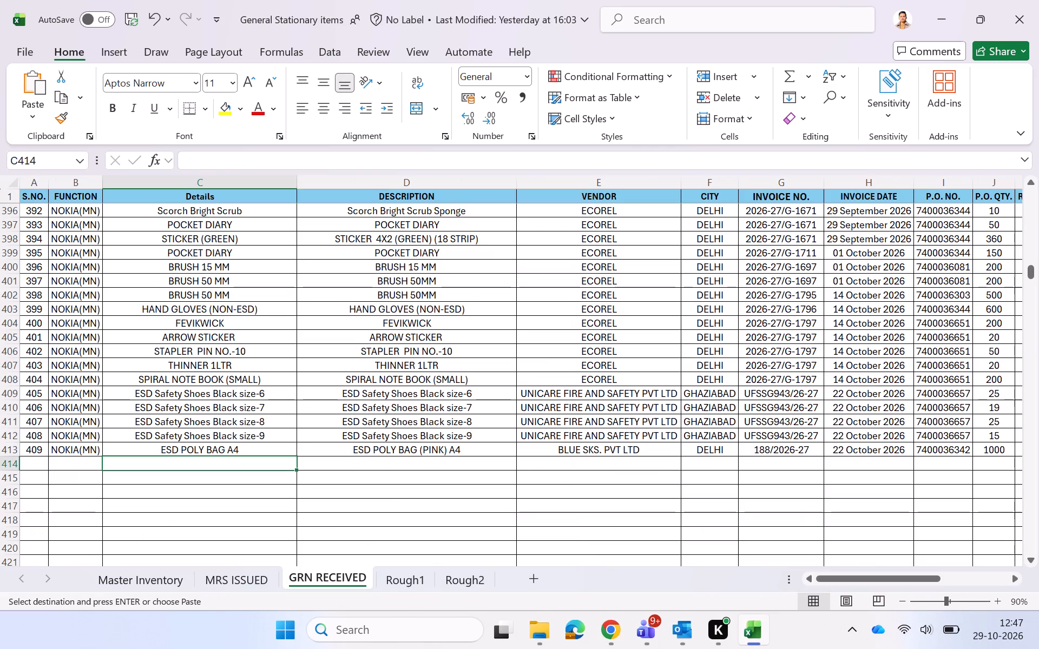
{"action": "key", "text": "ctrl+v"}
Copy the 3 PIN PLUG TOP partcode and description from Master Inventory into row 415 of the GRN RECEIVED sheet.
{"action": "key", "text": "Down"}
{"action": "key", "text": "ctrl+Page_Up"}
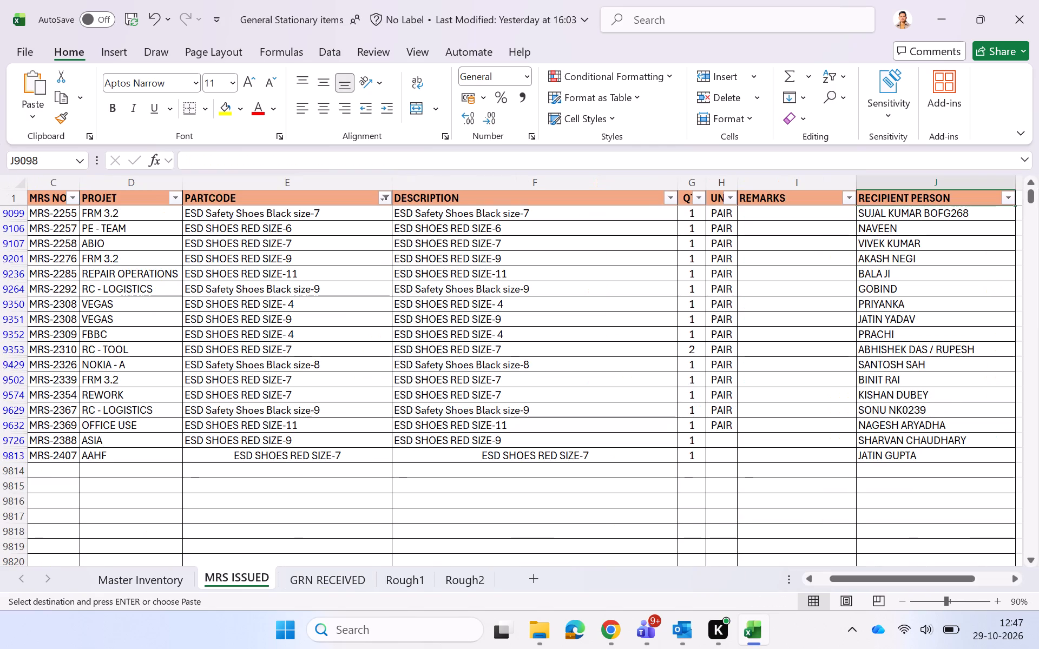
{"action": "key", "text": "ctrl+Page_Up"}
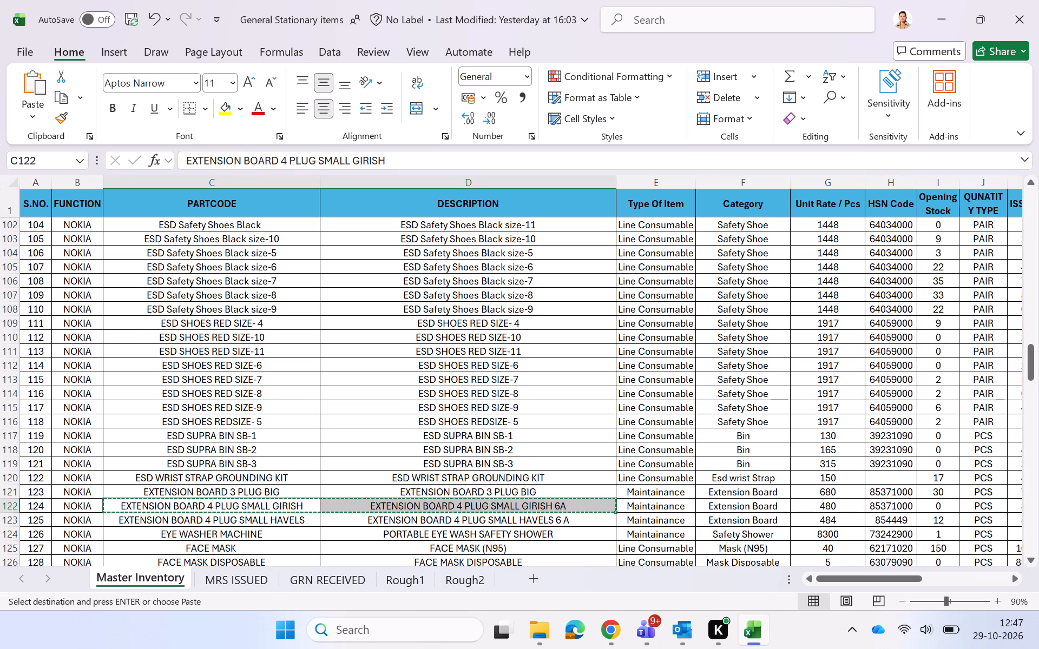
{"action": "scroll", "coordinate": [259, 447], "scroll_direction": "up", "scroll_amount": 17}
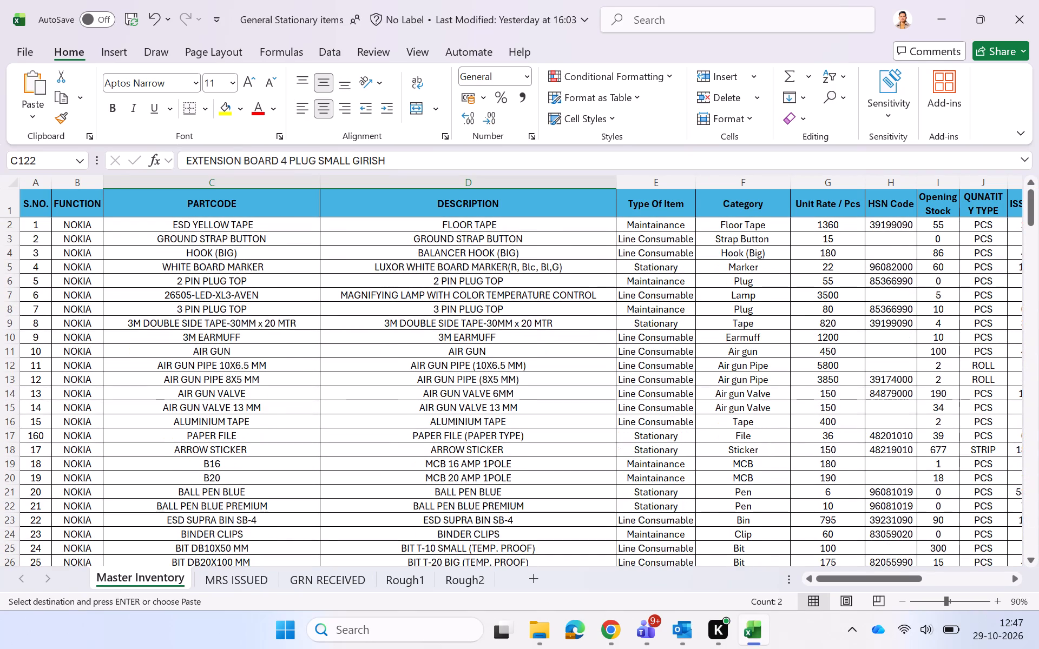
{"action": "left_click", "coordinate": [243, 276]}
{"action": "key", "text": "Down"}
{"action": "key", "text": "Down"}
{"action": "key", "text": "shift+Right"}
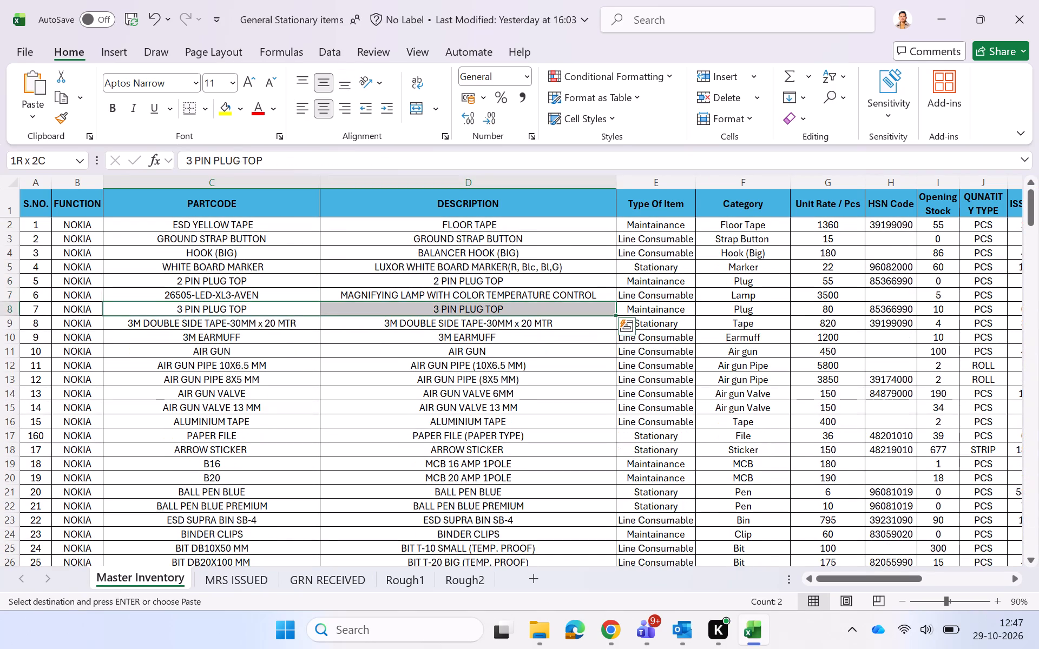
{"action": "key", "text": "ctrl+c"}
{"action": "key", "text": "ctrl+Page_Down"}
{"action": "key", "text": "ctrl+Page_Down"}
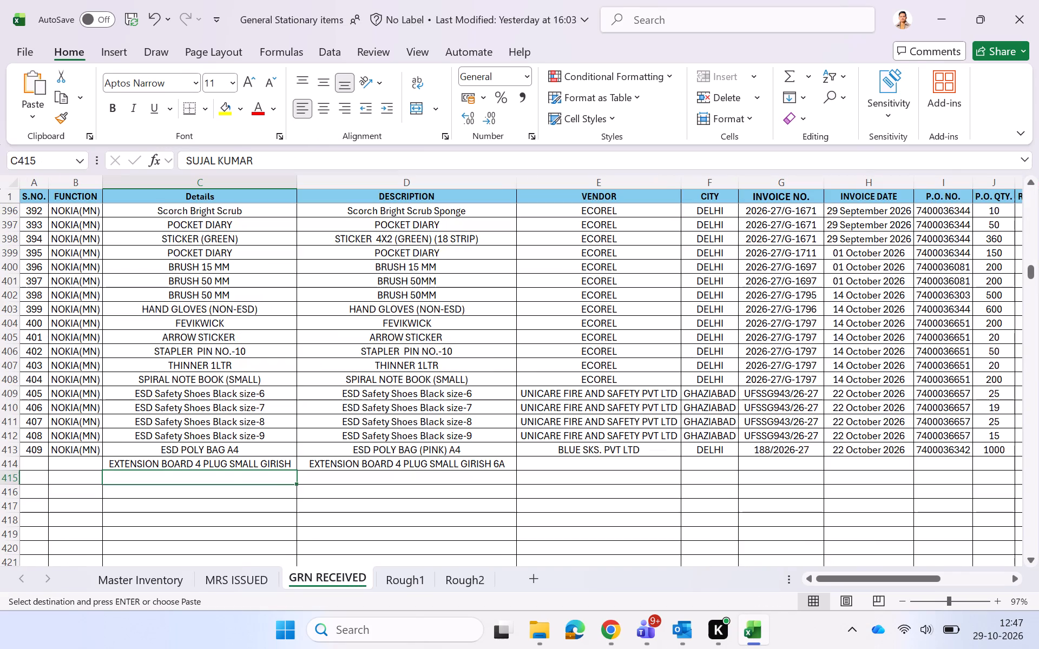
{"action": "key", "text": "ctrl+v"}
Enter ECOREL as the vendor and DELHI as the city for the extension board in row 414.
{"action": "key", "text": "Right"}
{"action": "key", "text": "Right"}
{"action": "key", "text": "Up"}
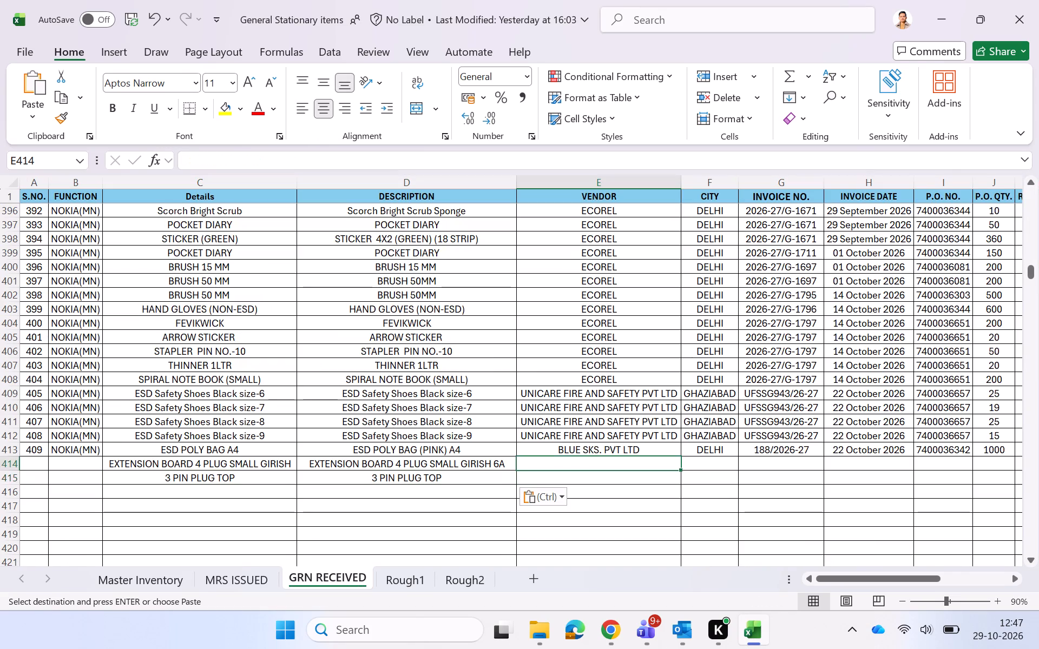
{"action": "key", "text": "Right"}
{"action": "key", "text": "Right"}
{"action": "key", "text": "Left"}
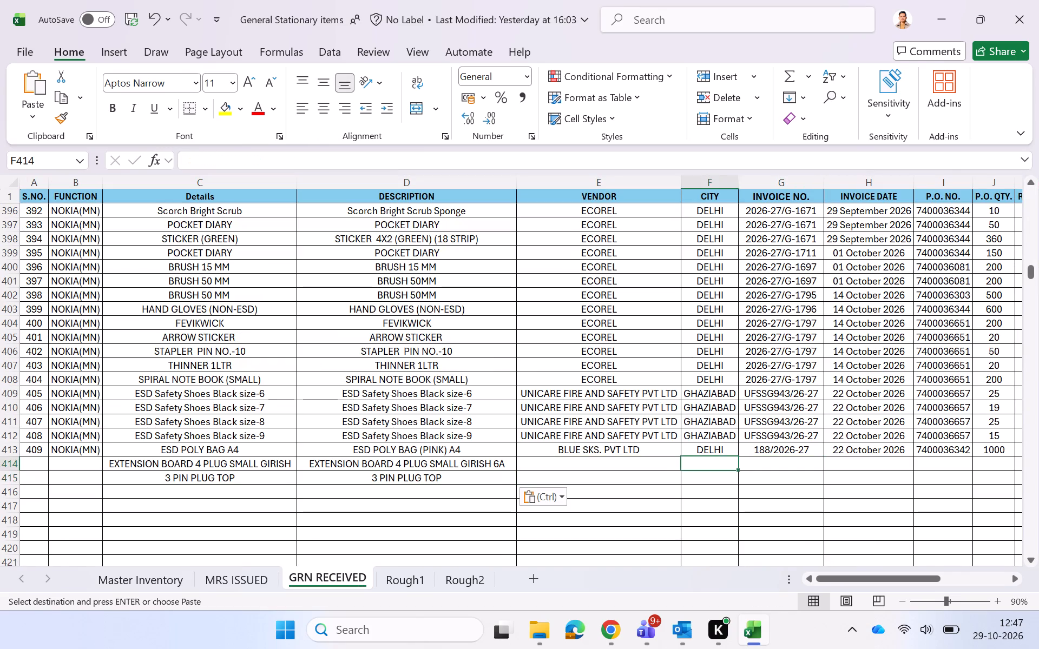
{"action": "key", "text": "Left"}
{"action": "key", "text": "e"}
{"action": "key", "text": "Right"}
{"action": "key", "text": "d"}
{"action": "key", "text": "Right"}
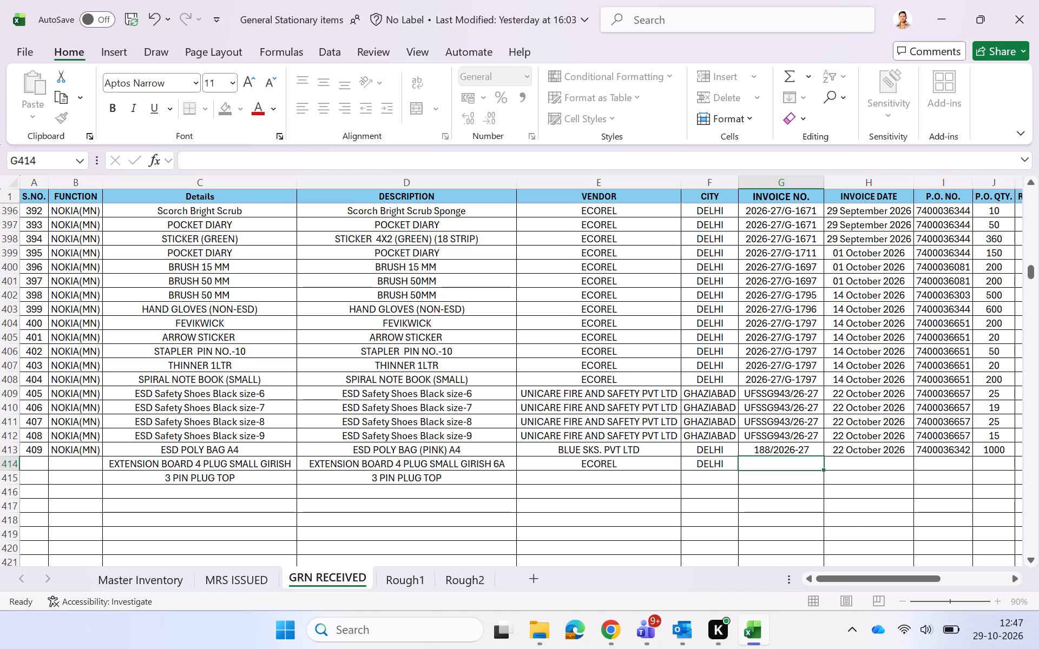
Set the unit rate of 3 PIN PLUG TOP to 90 in the Master Inventory sheet.
{"action": "key", "text": "ctrl+Page_Up"}
{"action": "key", "text": "ctrl+Page_Up"}
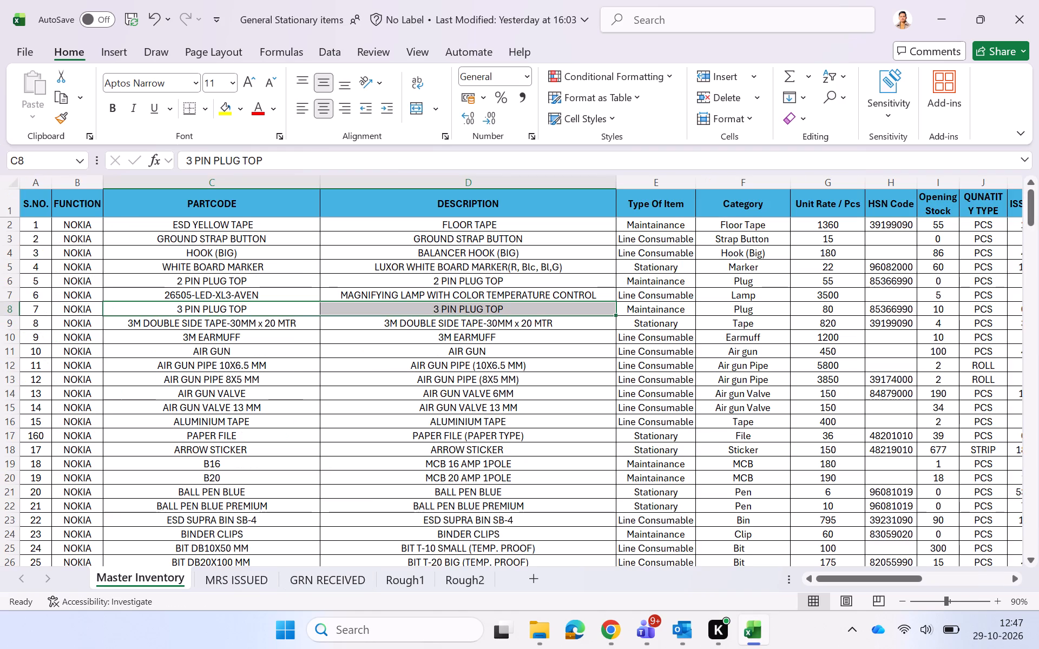
{"action": "key", "text": "Right"}
{"action": "key", "text": "Right"}
{"action": "key", "text": "Right"}
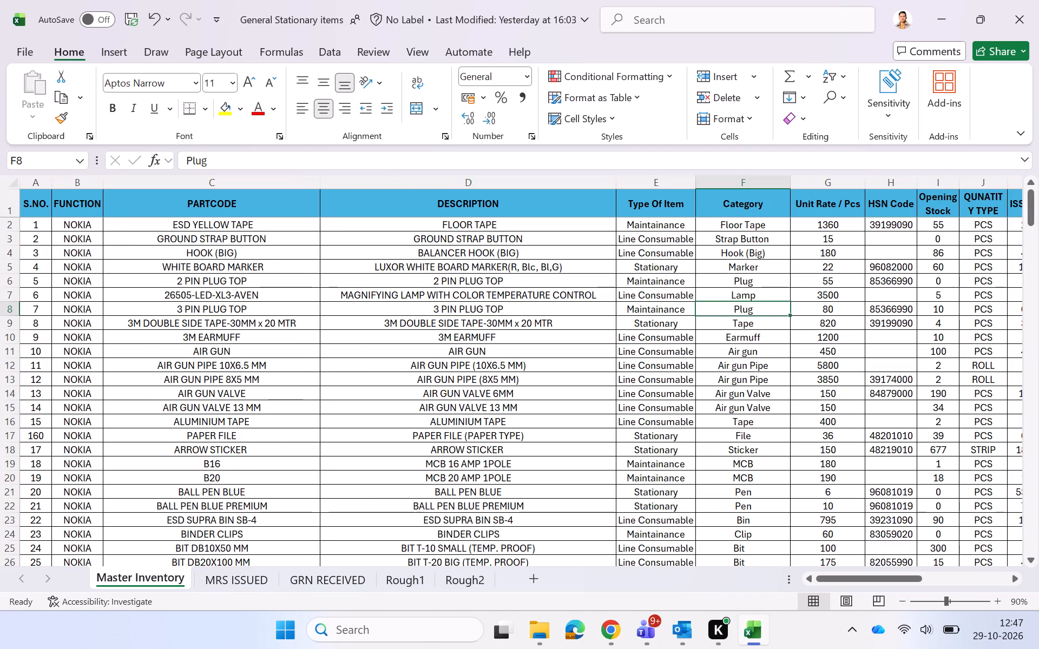
{"action": "key", "text": "Right"}
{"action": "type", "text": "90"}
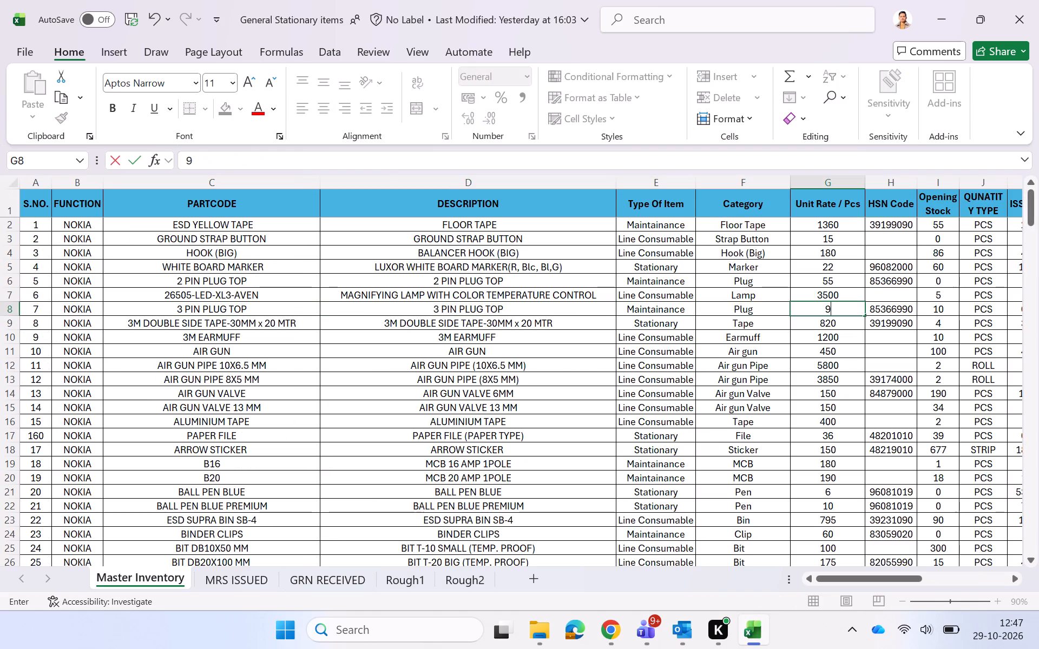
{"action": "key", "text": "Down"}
Set the unit rate of EXTENSION BOARD 4 PLUG SMALL GIRISH to 610 in the Master Inventory sheet.
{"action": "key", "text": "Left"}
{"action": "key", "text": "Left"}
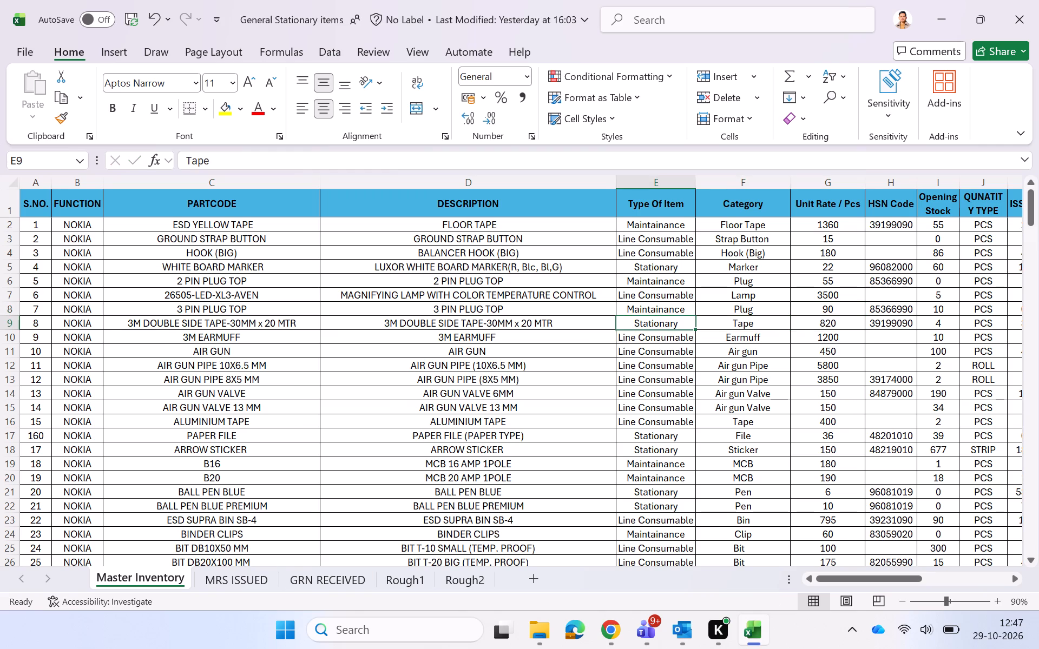
{"action": "scroll", "coordinate": [243, 276], "scroll_direction": "down", "scroll_amount": 9}
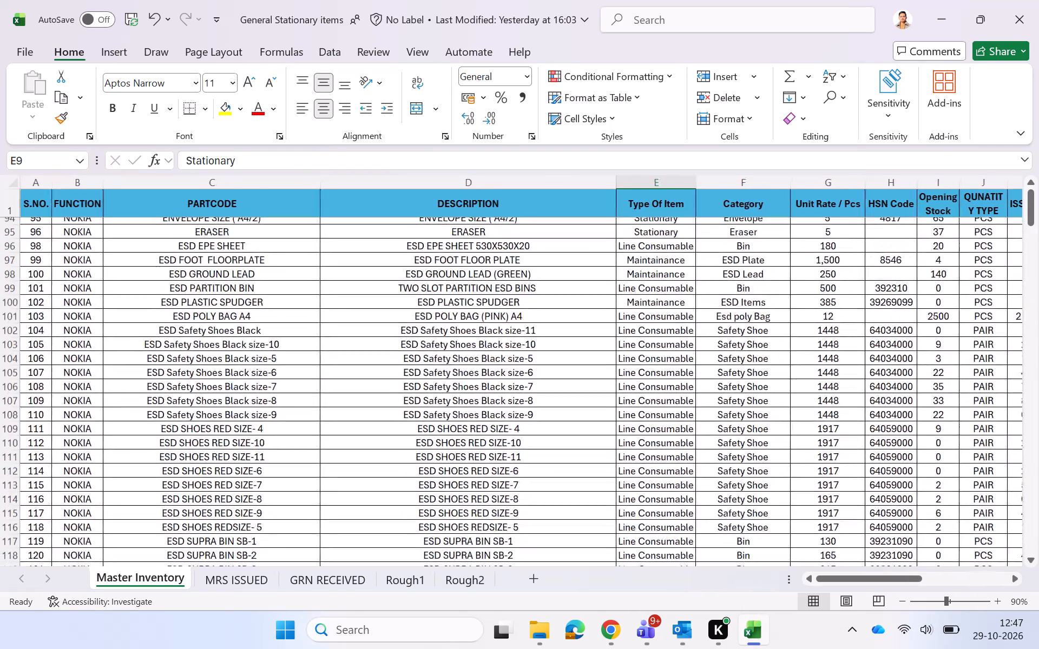
{"action": "scroll", "coordinate": [225, 350], "scroll_direction": "down", "scroll_amount": 2}
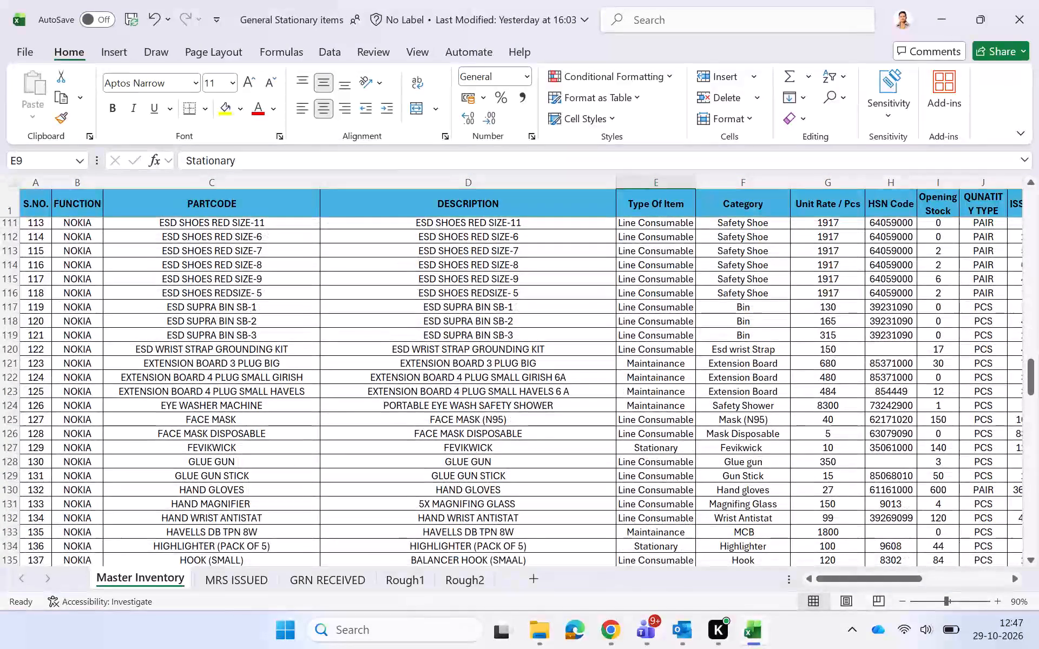
{"action": "left_click", "coordinate": [229, 378]}
{"action": "key", "text": "Right"}
{"action": "key", "text": "Right"}
{"action": "key", "text": "Right"}
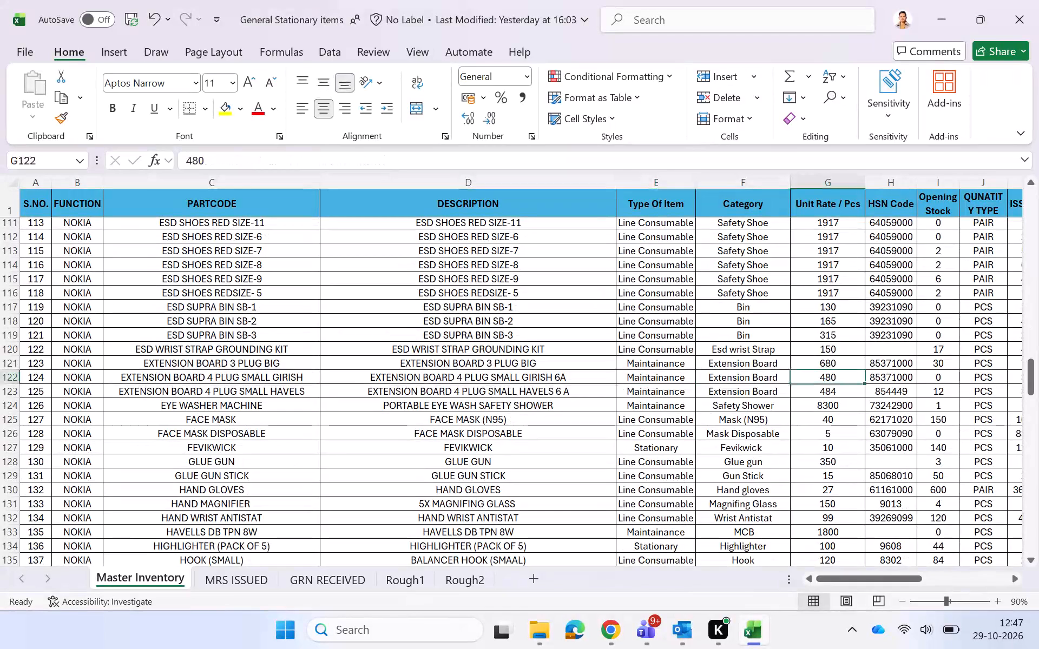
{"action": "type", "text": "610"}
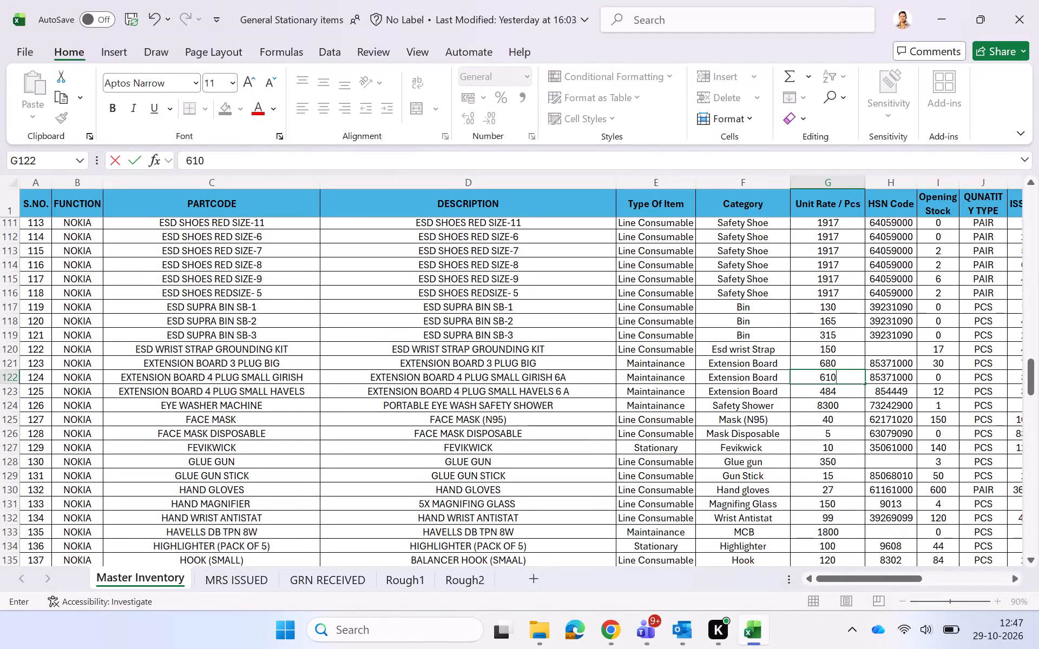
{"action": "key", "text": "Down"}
In GRN RECEIVED, copy invoice number 2026-27/G-1797 from the SPIRAL NOTE BOOK (SMALL) row into the extension board's row 414.
{"action": "left_click", "coordinate": [331, 595]}
{"action": "left_click", "coordinate": [331, 582]}
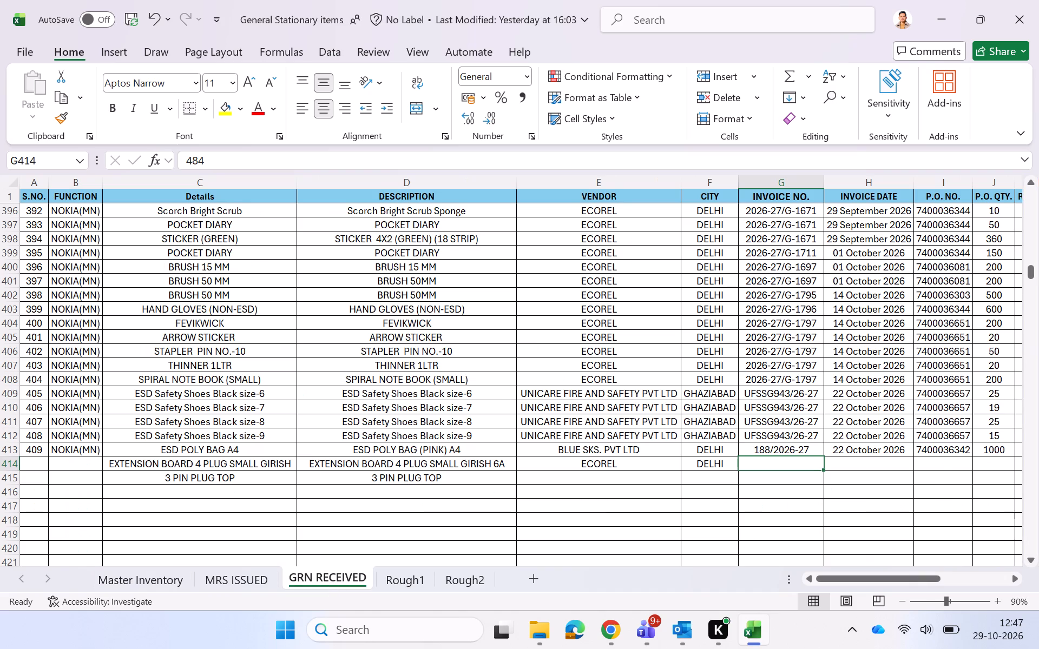
{"action": "key", "text": "Up"}
{"action": "key", "text": "Up"}
{"action": "key", "text": "Up"}
{"action": "key", "text": "Up"}
{"action": "key", "text": "Up"}
{"action": "key", "text": "Up"}
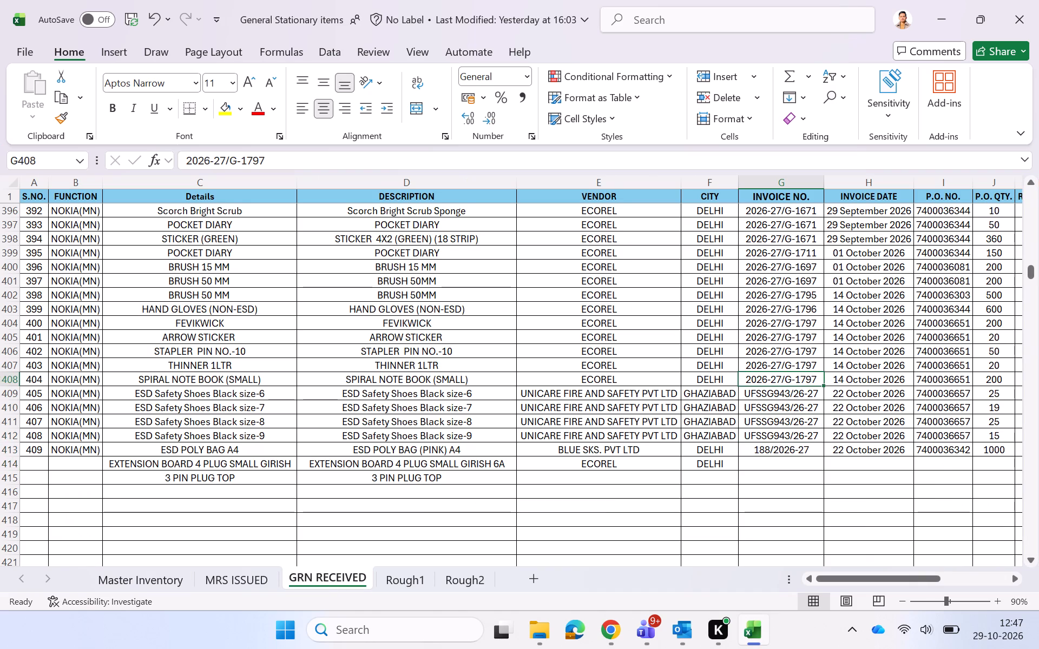
{"action": "key", "text": "ctrl+c"}
{"action": "key", "text": "Down"}
{"action": "key", "text": "Down"}
{"action": "key", "text": "Down"}
{"action": "key", "text": "Down"}
{"action": "key", "text": "Down"}
{"action": "key", "text": "Down"}
{"action": "key", "text": "ctrl+v"}
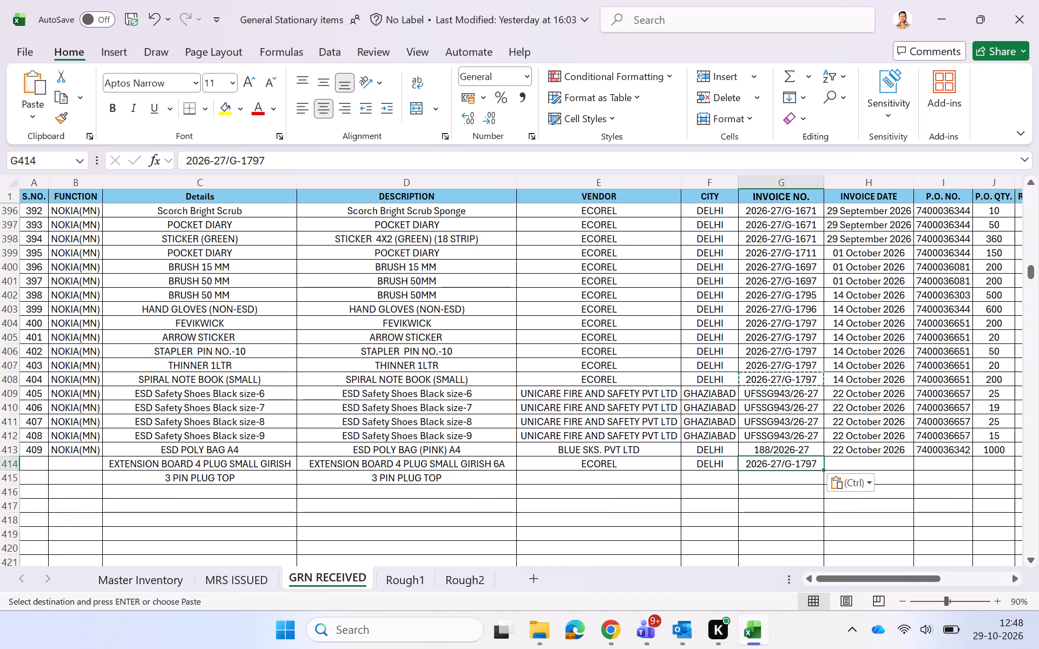
Change the invoice number in row 414 to 2026-27/G-1888.
{"action": "double_click", "coordinate": [818, 466]}
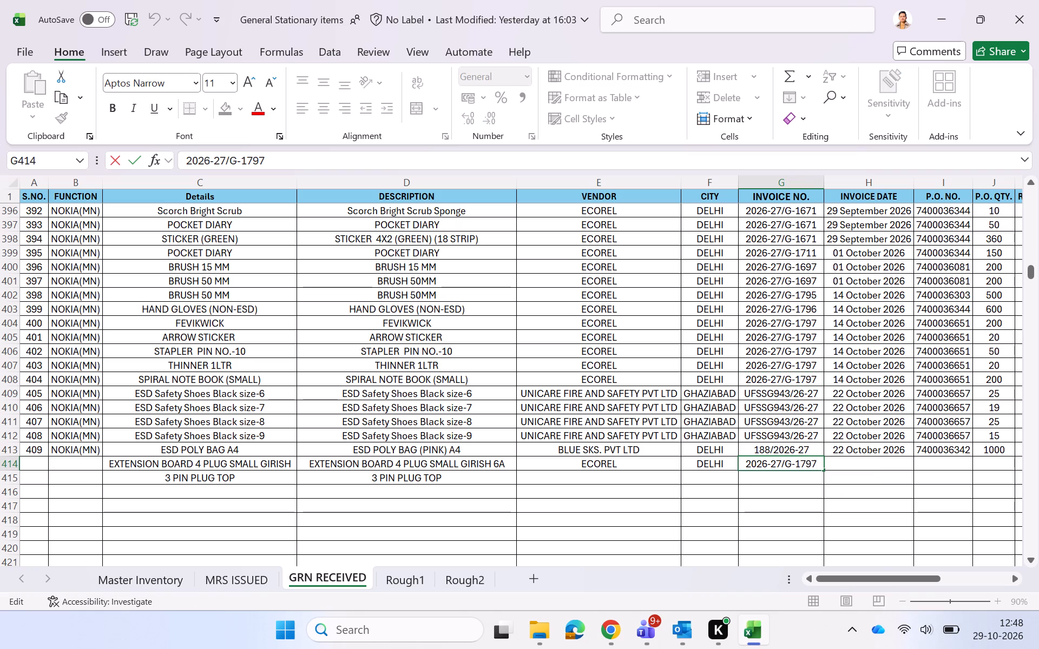
{"action": "key", "text": "BackSpace"}
{"action": "key", "text": "BackSpace"}
{"action": "key", "text": "BackSpace"}
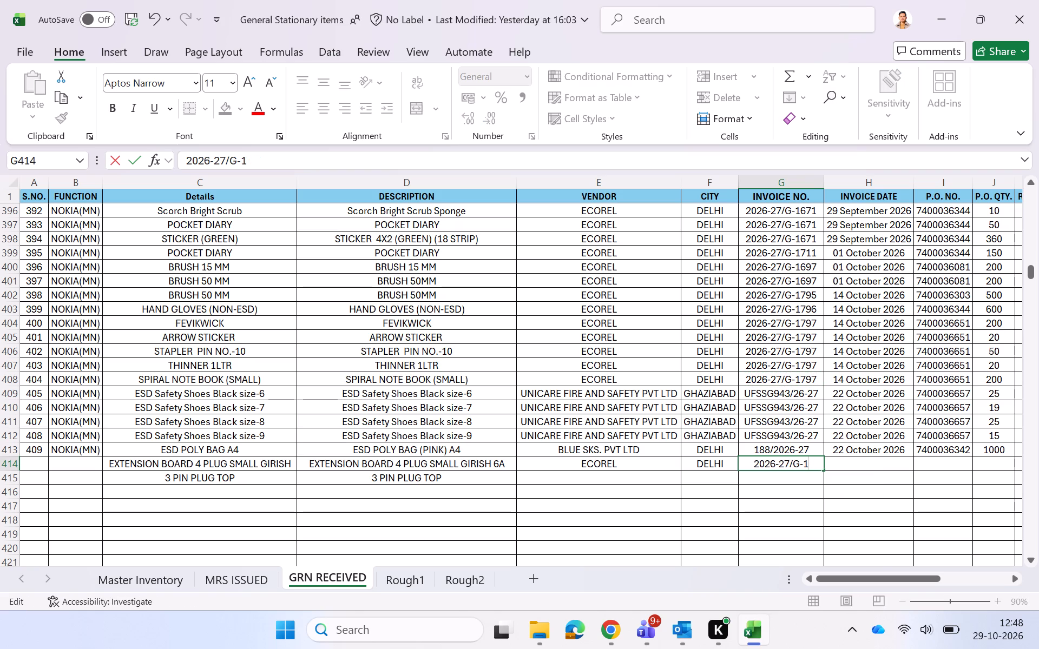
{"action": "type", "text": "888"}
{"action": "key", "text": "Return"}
Enter 27 October as the invoice date for the extension board in row 414.
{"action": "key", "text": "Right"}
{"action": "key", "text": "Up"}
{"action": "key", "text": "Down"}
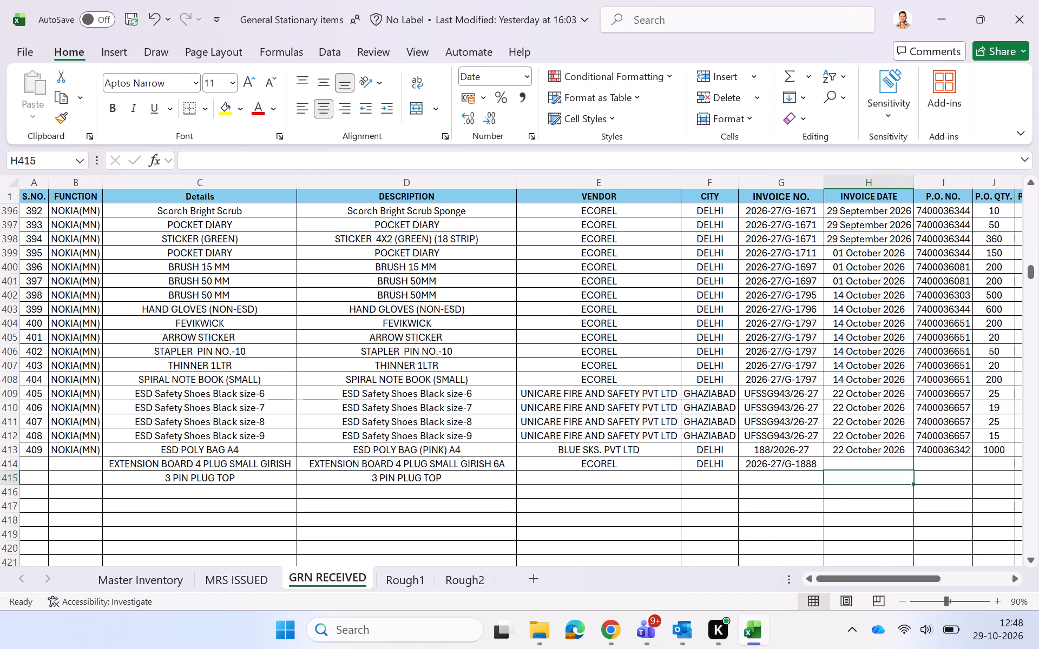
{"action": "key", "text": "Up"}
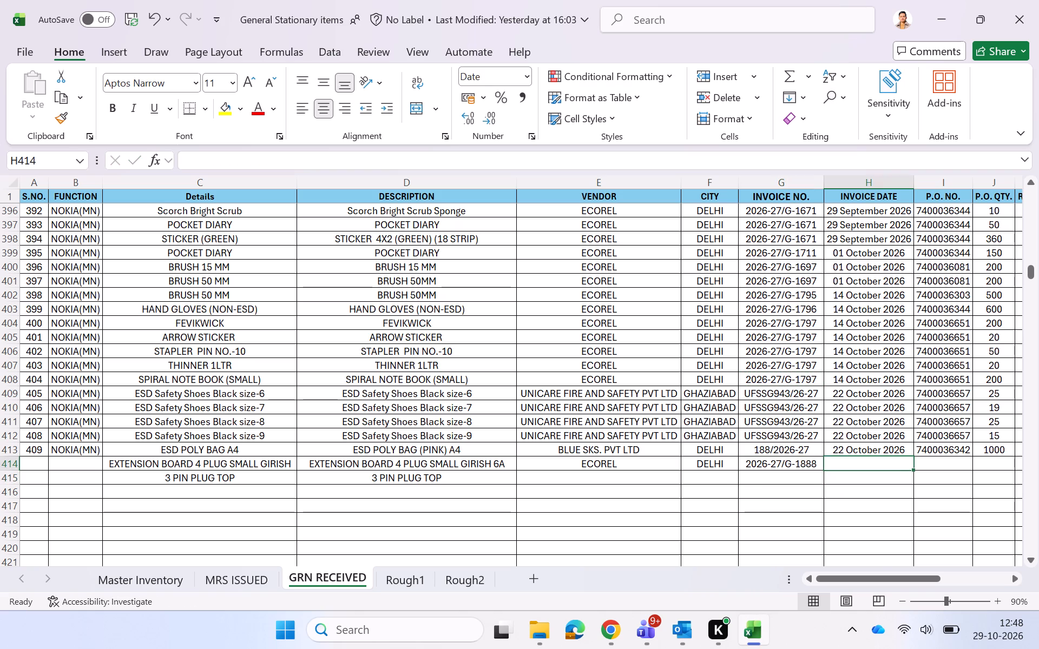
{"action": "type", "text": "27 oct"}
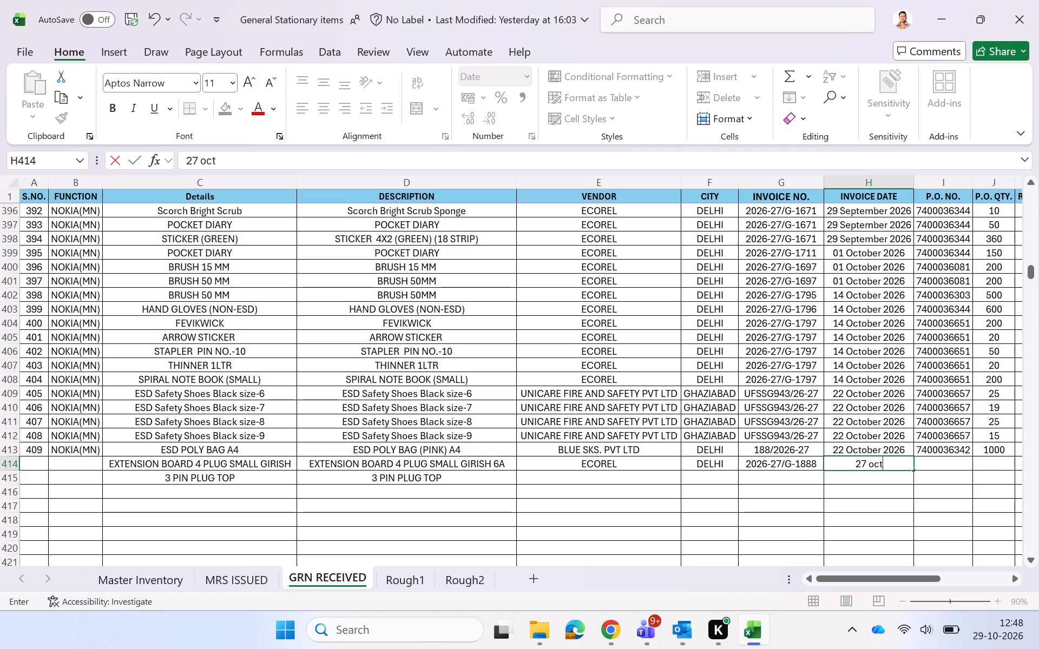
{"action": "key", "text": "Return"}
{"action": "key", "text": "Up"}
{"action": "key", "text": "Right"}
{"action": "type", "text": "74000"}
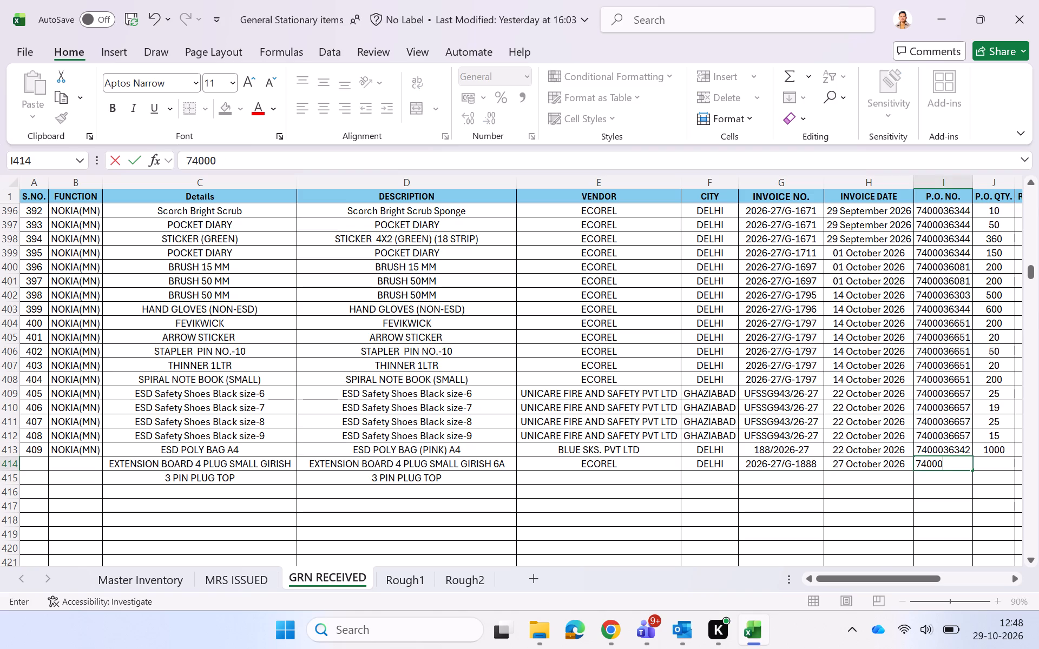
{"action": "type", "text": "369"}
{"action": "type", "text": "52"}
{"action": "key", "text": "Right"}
Enter 30 for both the P.O. quantity and the received quantity of the extension board in row 414.
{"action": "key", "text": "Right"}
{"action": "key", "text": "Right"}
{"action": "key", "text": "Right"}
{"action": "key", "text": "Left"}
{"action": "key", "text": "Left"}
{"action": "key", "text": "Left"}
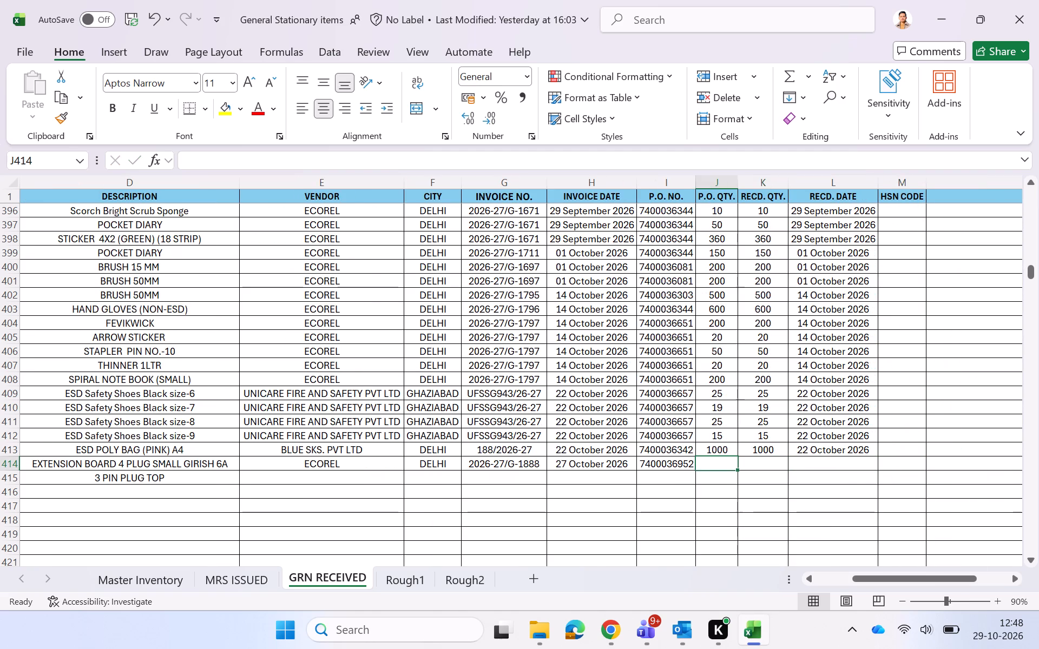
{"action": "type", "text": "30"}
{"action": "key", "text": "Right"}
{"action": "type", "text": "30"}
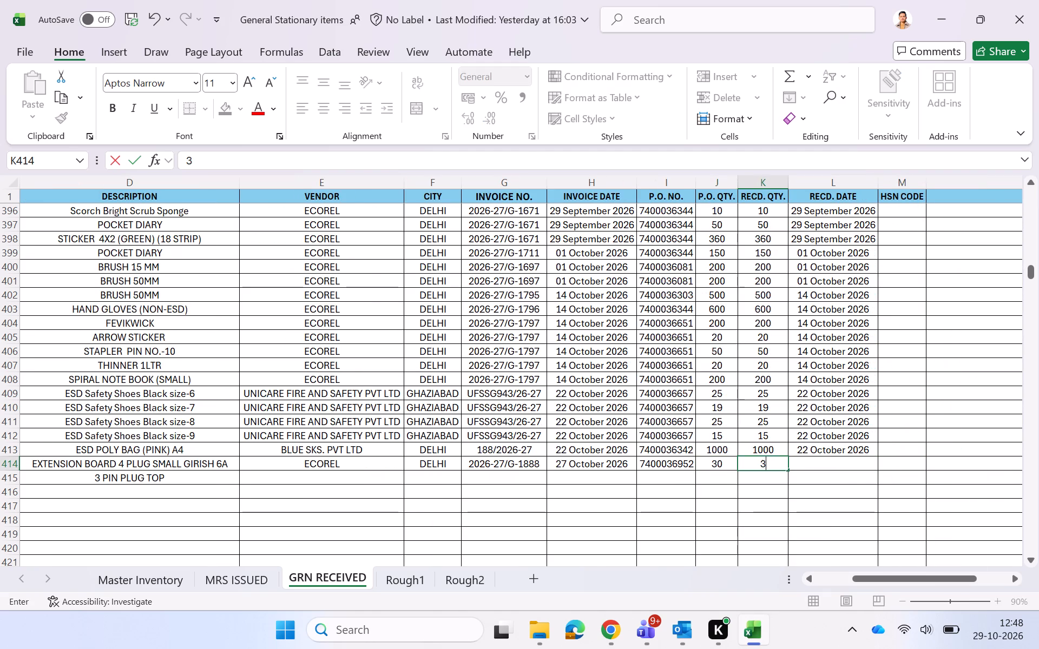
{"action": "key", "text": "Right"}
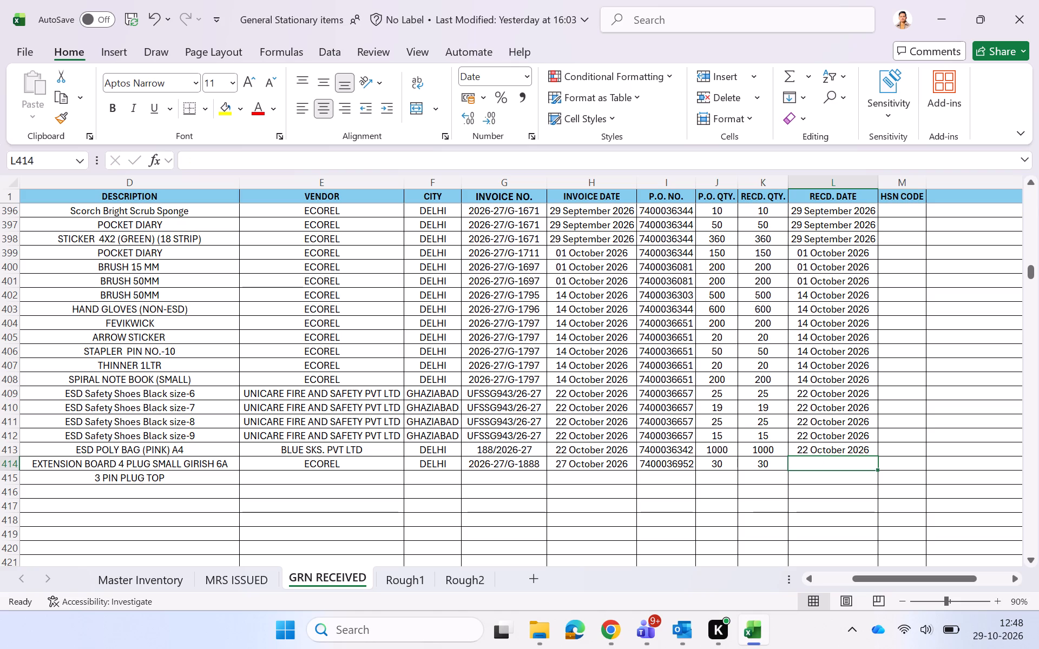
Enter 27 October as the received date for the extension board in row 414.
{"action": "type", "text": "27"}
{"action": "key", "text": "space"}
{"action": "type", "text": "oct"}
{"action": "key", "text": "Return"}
Change the extension board's invoice date in row 414 to 28 October.
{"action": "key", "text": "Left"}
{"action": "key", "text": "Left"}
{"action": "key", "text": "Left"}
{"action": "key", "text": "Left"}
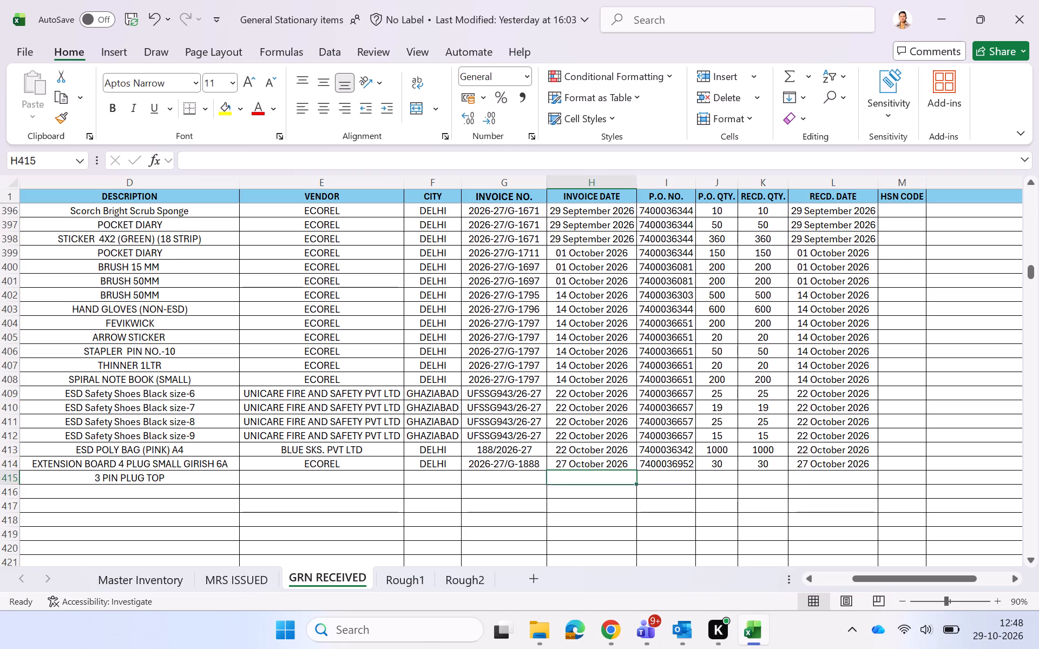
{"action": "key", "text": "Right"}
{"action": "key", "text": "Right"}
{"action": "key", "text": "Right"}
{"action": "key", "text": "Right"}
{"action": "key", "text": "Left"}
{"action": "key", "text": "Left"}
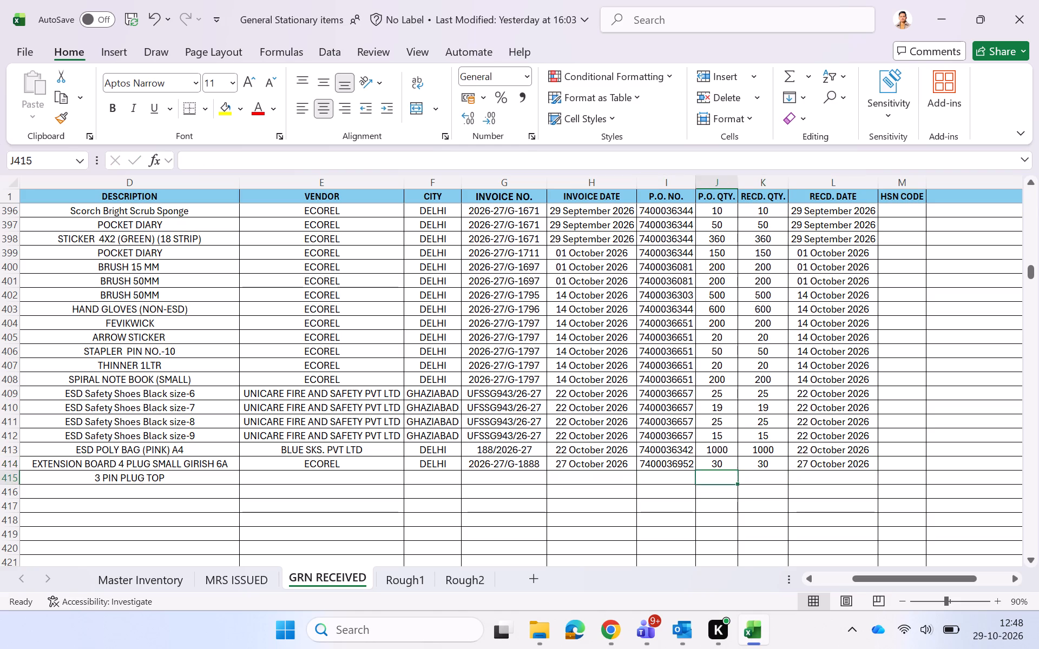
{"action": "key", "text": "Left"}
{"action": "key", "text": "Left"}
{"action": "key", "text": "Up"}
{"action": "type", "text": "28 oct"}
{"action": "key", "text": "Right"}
Change the extension board's received date in row 414 to 28 October.
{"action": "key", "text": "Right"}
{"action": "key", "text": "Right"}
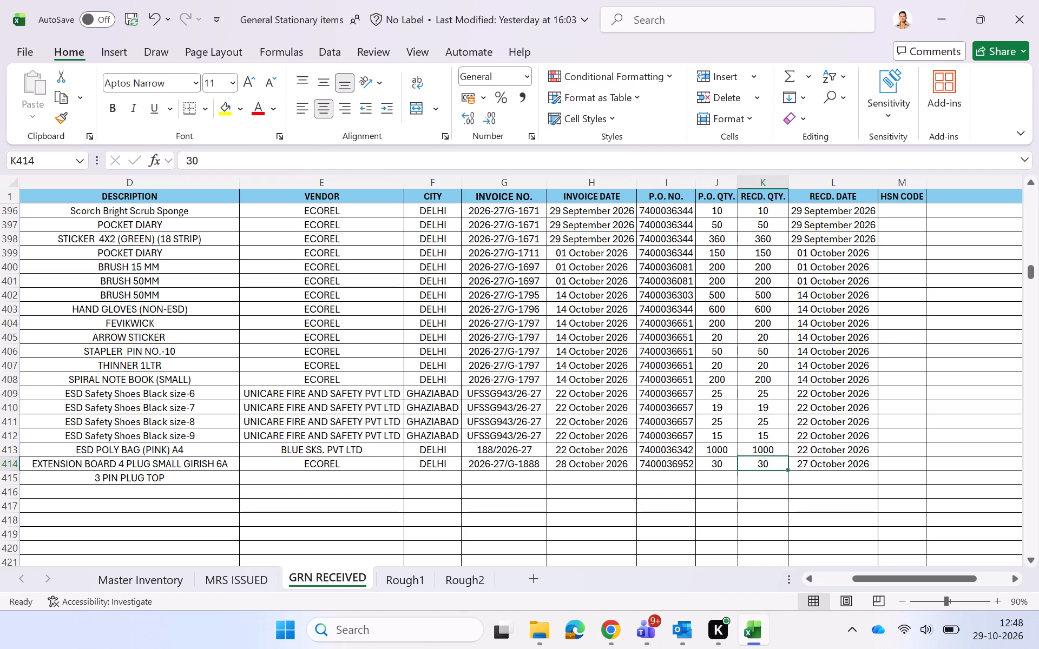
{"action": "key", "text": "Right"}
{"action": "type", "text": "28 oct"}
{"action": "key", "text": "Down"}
Fill the vendor, city, invoice number, invoice date and P.O. number from row 414 down to the 3 pin plug top in row 415.
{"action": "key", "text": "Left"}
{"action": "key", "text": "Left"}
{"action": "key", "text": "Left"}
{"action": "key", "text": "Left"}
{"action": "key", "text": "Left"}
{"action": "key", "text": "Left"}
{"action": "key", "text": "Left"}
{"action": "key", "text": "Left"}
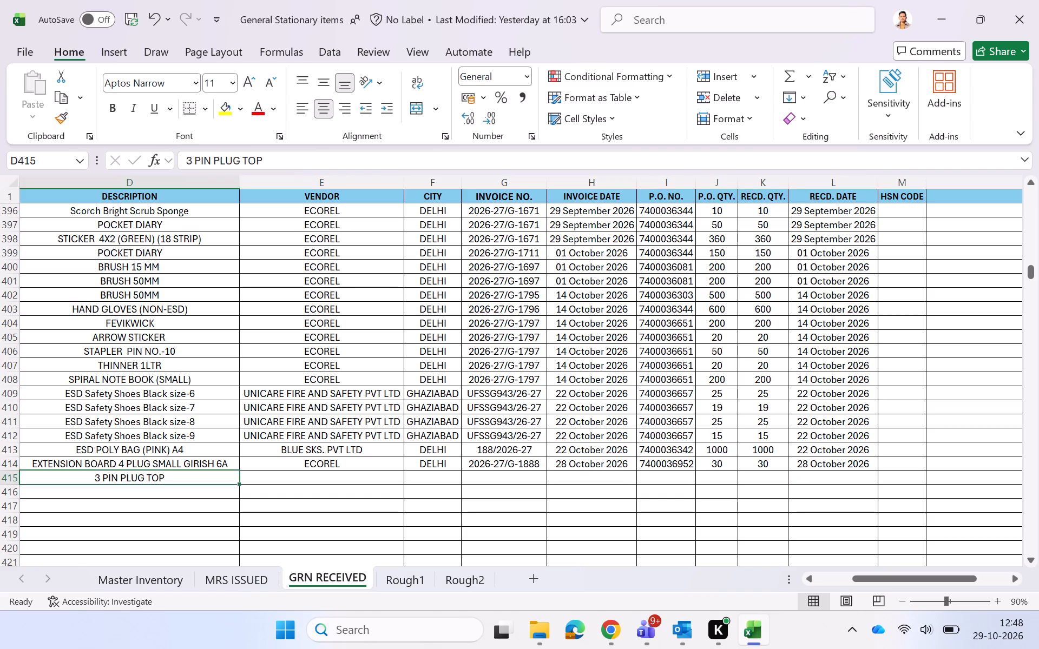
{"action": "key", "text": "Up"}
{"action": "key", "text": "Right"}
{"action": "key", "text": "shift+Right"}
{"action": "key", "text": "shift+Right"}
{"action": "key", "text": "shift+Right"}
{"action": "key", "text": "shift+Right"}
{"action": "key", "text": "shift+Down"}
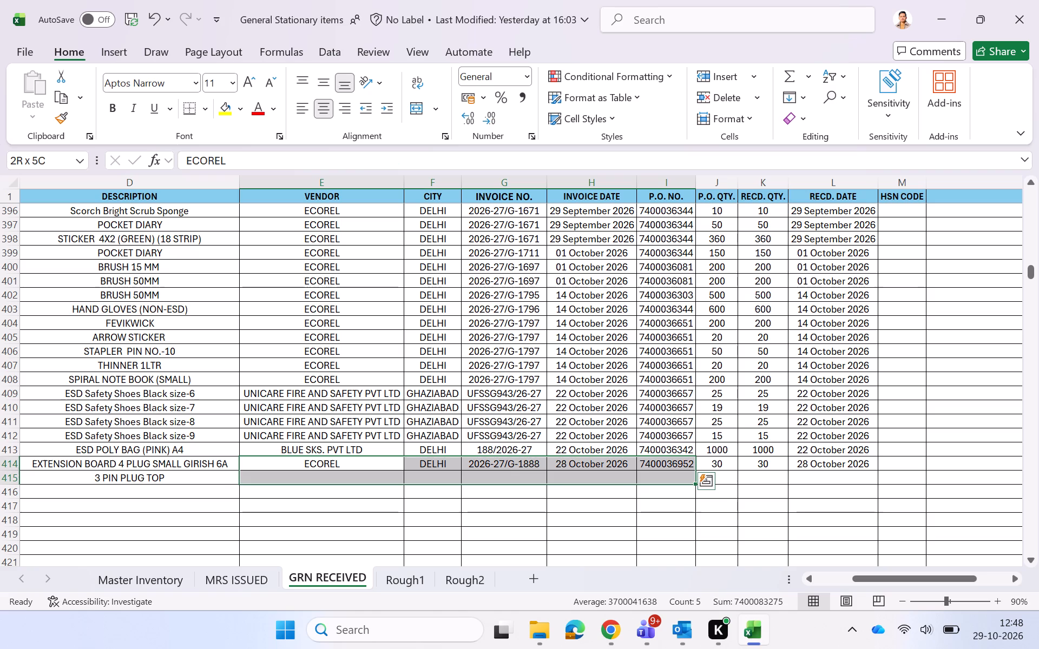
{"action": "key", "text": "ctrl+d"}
Enter 50 for both the P.O. quantity and the received quantity of the 3 pin plug top in row 415.
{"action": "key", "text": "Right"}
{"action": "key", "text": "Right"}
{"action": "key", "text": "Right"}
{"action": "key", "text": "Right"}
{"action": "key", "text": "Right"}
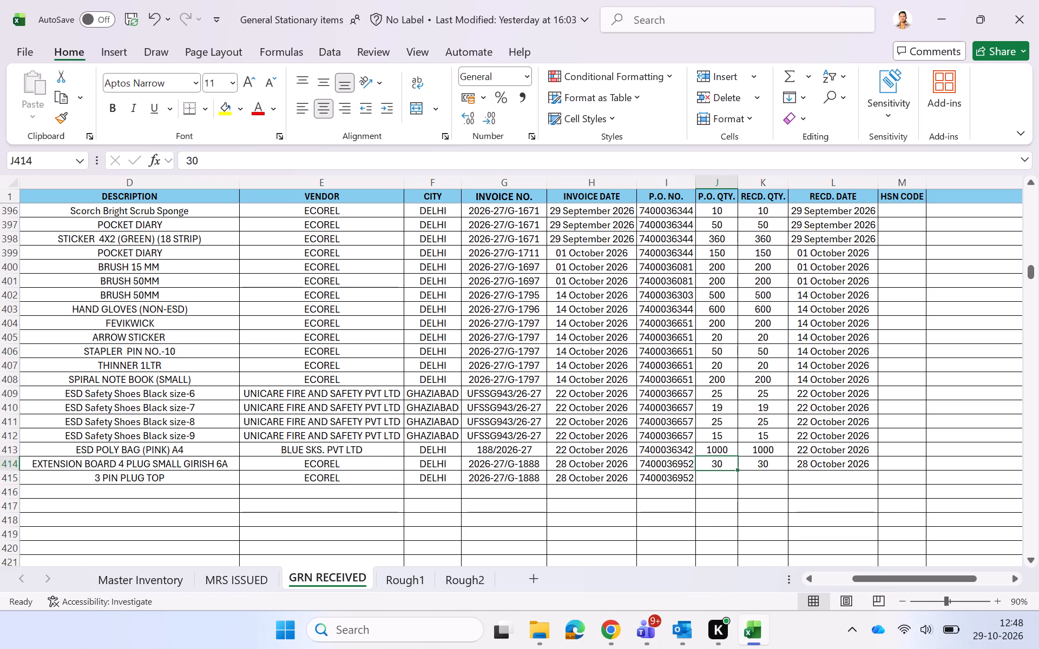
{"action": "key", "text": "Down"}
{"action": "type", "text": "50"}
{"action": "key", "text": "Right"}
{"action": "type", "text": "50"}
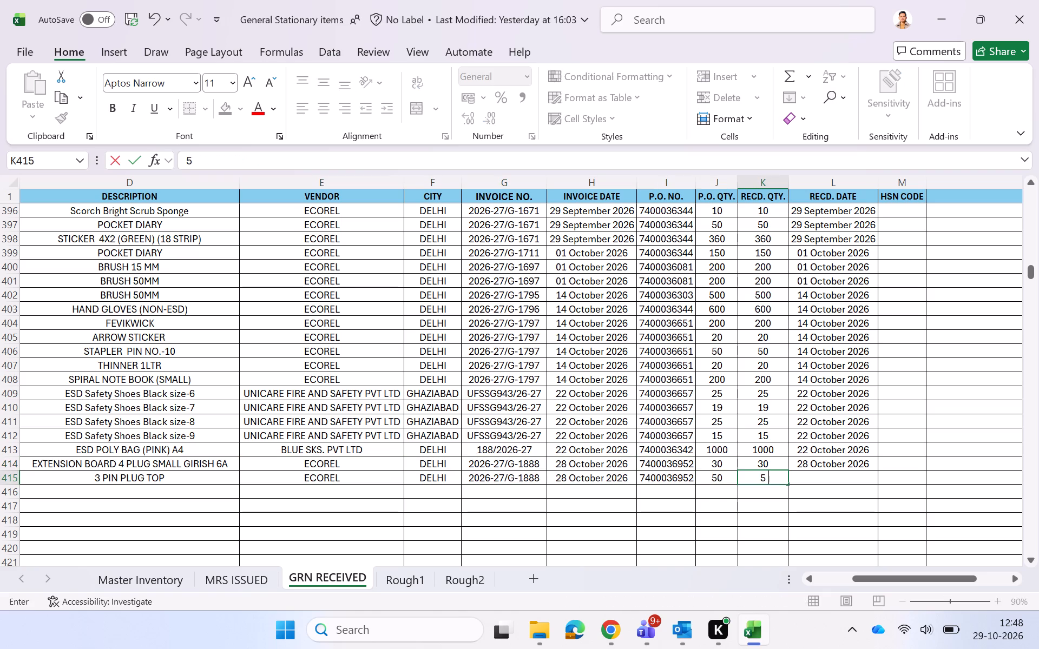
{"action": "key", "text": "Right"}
Fill the received date from row 414 down to the 3 pin plug top in row 415.
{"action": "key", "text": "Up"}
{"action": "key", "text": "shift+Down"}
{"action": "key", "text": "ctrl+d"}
Go back to the first column of the 3 pin plug top's row 415.
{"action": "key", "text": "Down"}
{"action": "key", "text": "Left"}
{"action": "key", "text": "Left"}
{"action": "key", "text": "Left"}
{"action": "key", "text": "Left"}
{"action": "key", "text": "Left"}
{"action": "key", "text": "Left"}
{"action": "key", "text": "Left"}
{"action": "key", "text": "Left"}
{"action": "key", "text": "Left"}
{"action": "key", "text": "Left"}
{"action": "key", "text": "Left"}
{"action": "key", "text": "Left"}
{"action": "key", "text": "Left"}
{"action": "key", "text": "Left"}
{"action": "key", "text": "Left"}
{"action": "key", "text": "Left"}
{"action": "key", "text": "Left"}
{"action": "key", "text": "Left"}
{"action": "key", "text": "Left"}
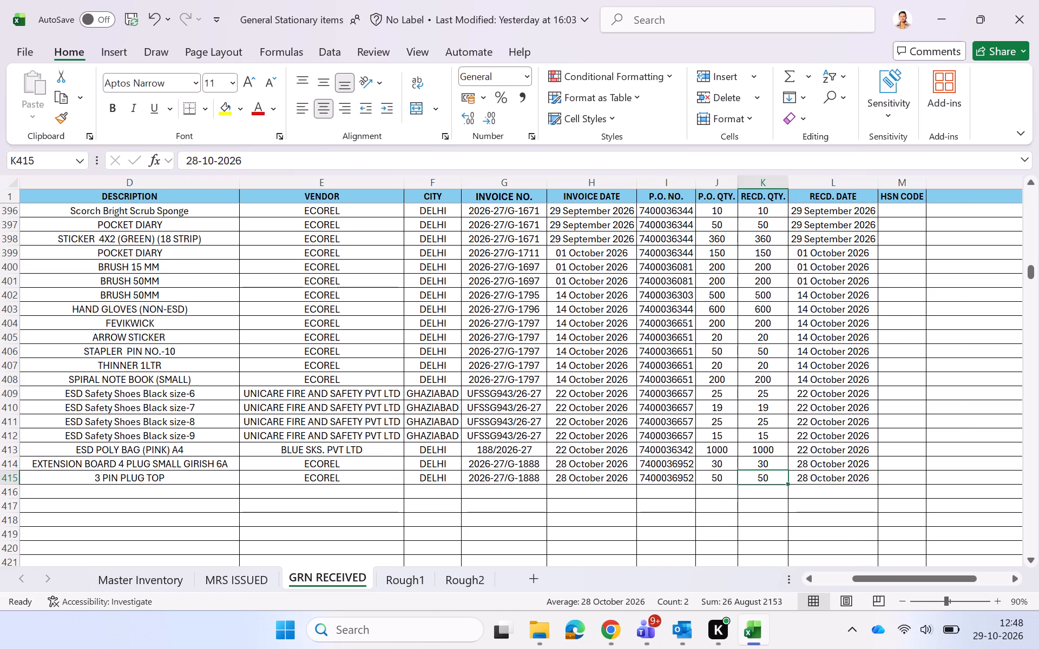
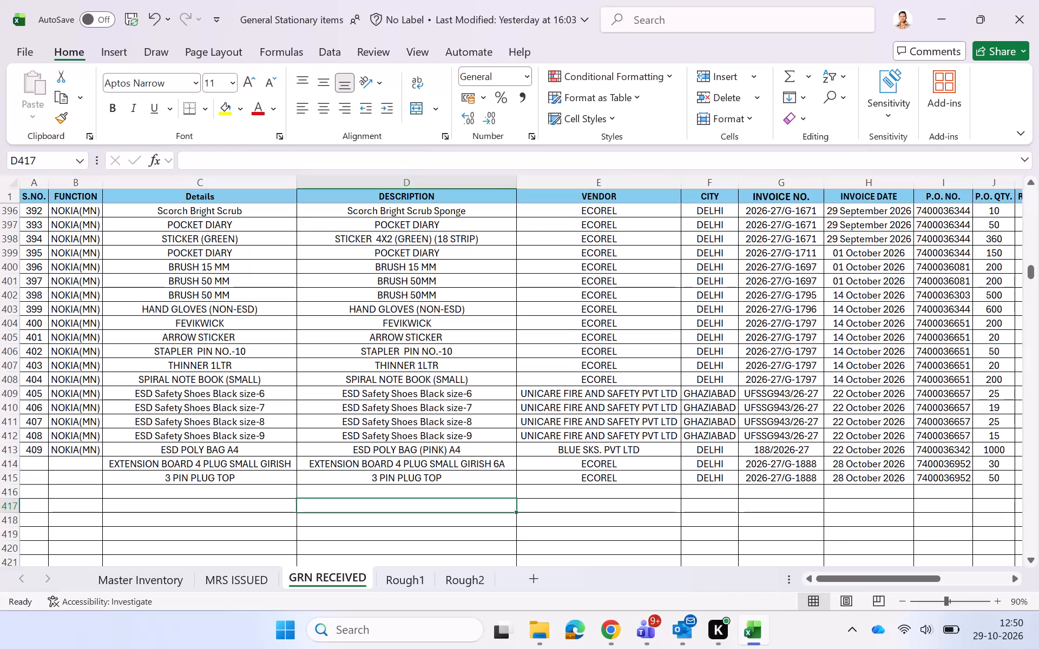
Copy the OHP PEN MARKER RED partcode and description from Master Inventory into row 416 of GRN RECEIVED.
{"action": "key", "text": "Up"}
{"action": "key", "text": "Left"}
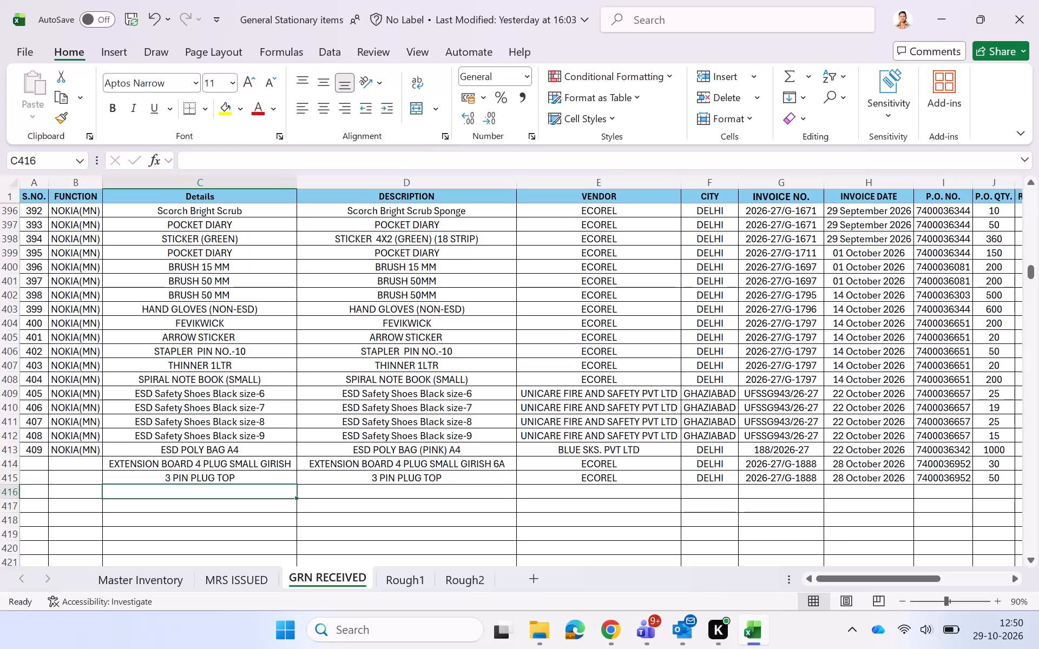
{"action": "key", "text": "Up"}
{"action": "key", "text": "Down"}
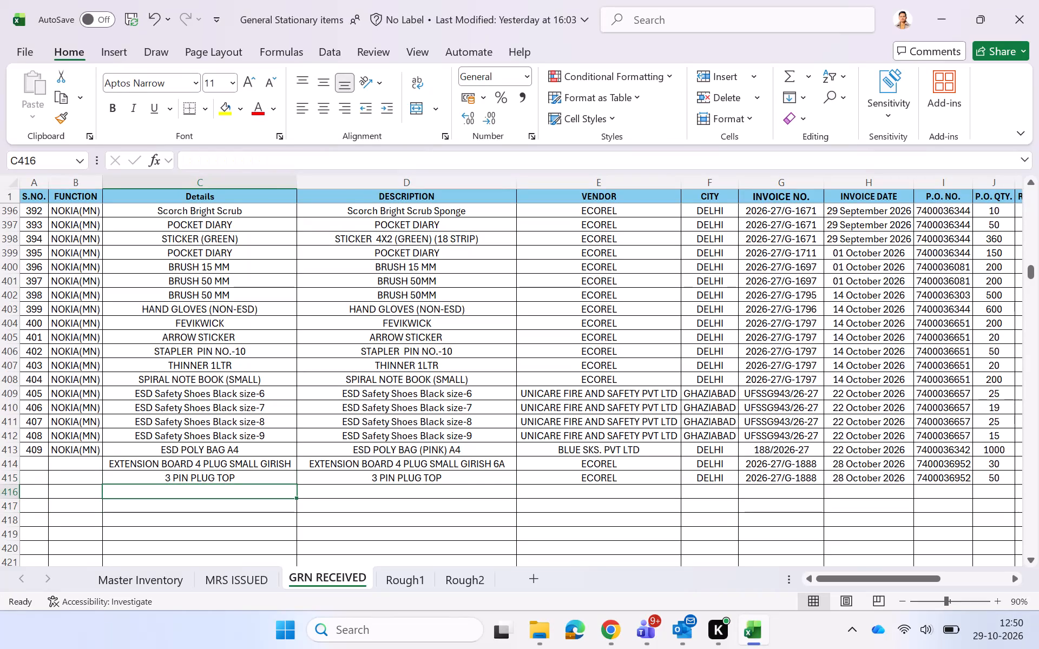
{"action": "key", "text": "ctrl+Page_Up"}
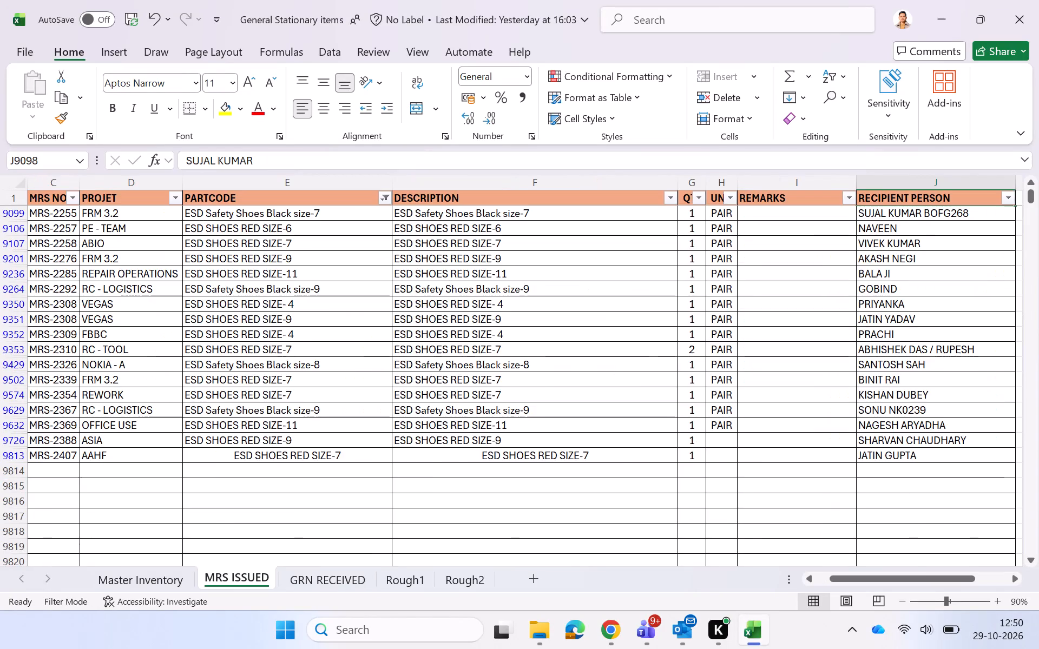
{"action": "key", "text": "ctrl+Page_Up"}
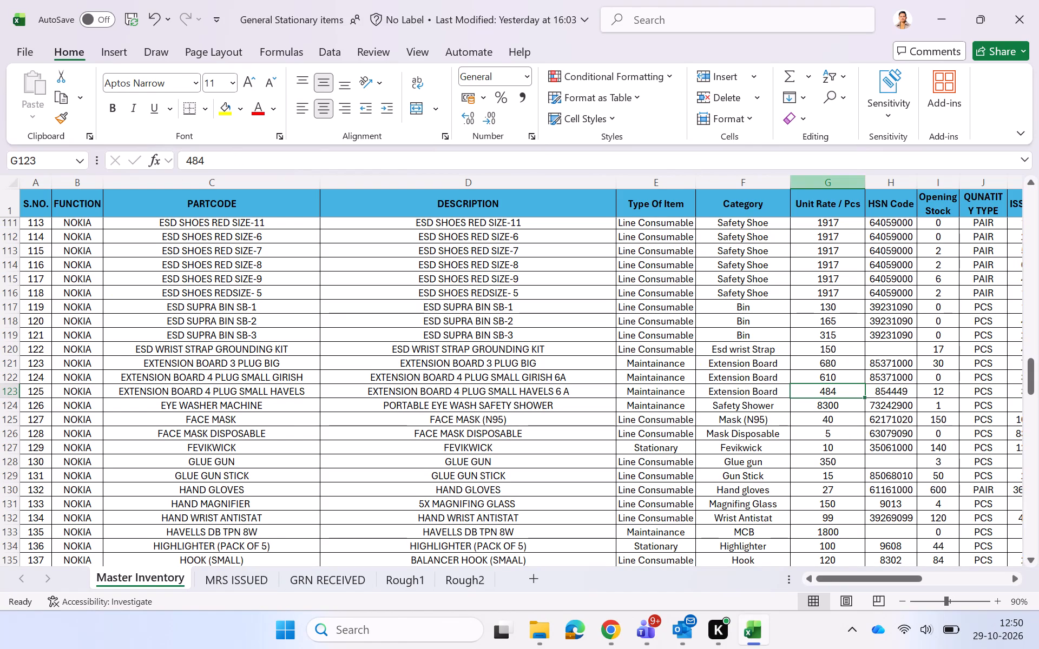
{"action": "scroll", "coordinate": [266, 438], "scroll_direction": "down", "scroll_amount": 2}
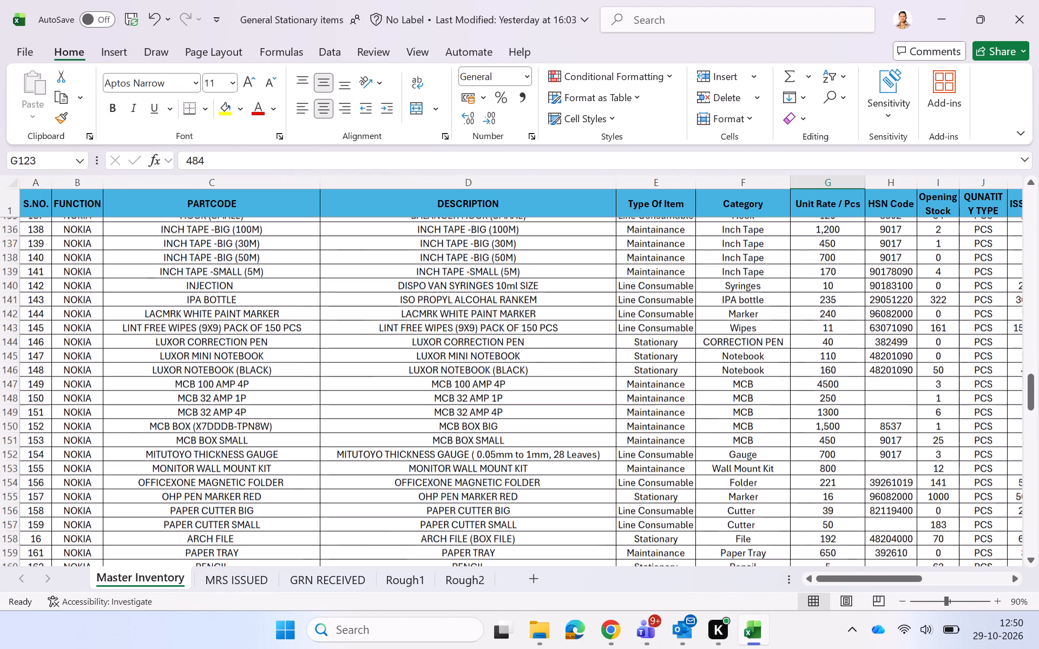
{"action": "scroll", "coordinate": [266, 438], "scroll_direction": "down", "scroll_amount": 2}
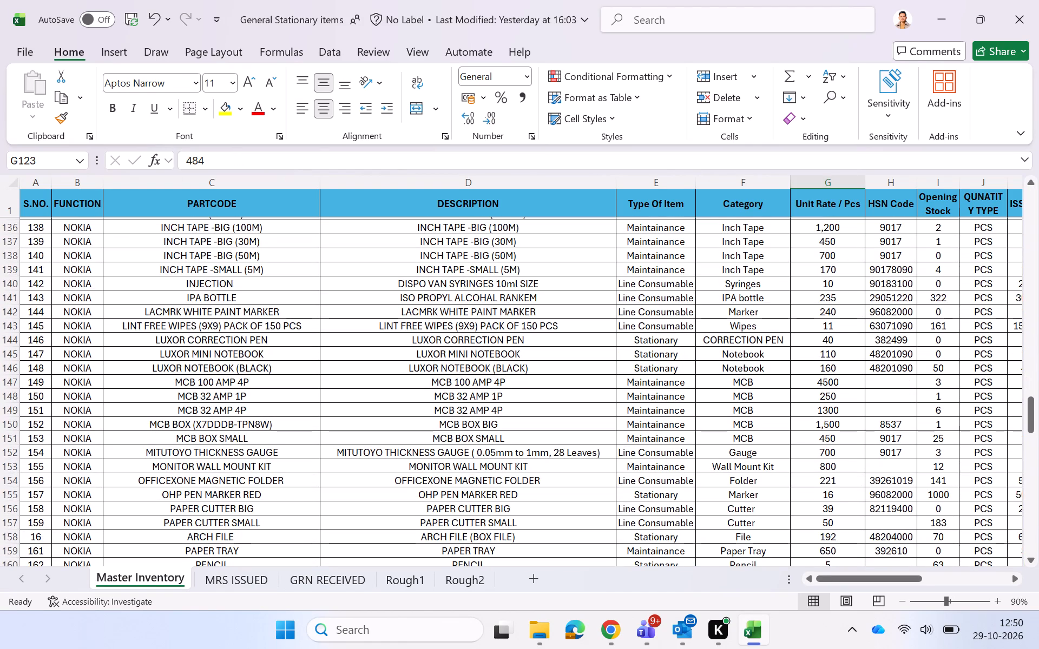
{"action": "scroll", "coordinate": [266, 438], "scroll_direction": "down", "scroll_amount": 1}
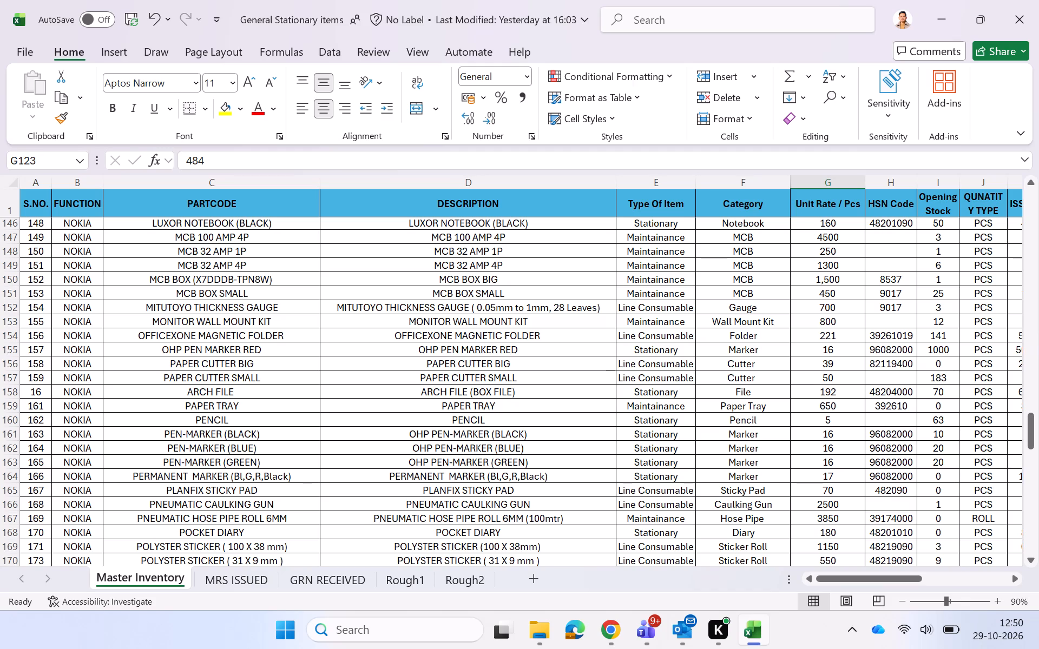
{"action": "left_click", "coordinate": [254, 347]}
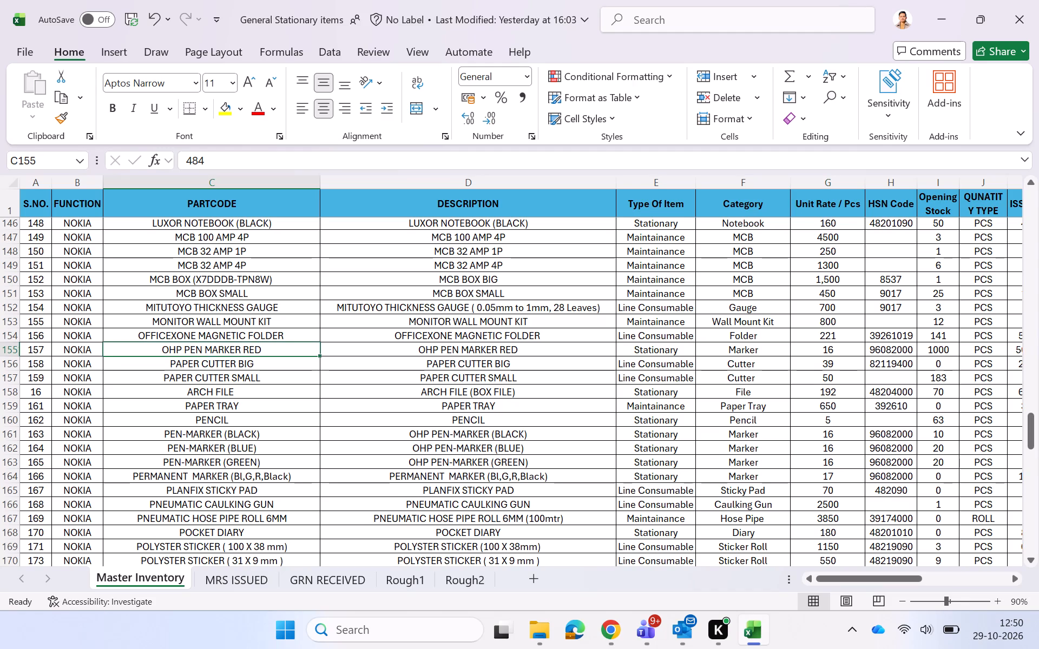
{"action": "key", "text": "shift+Right"}
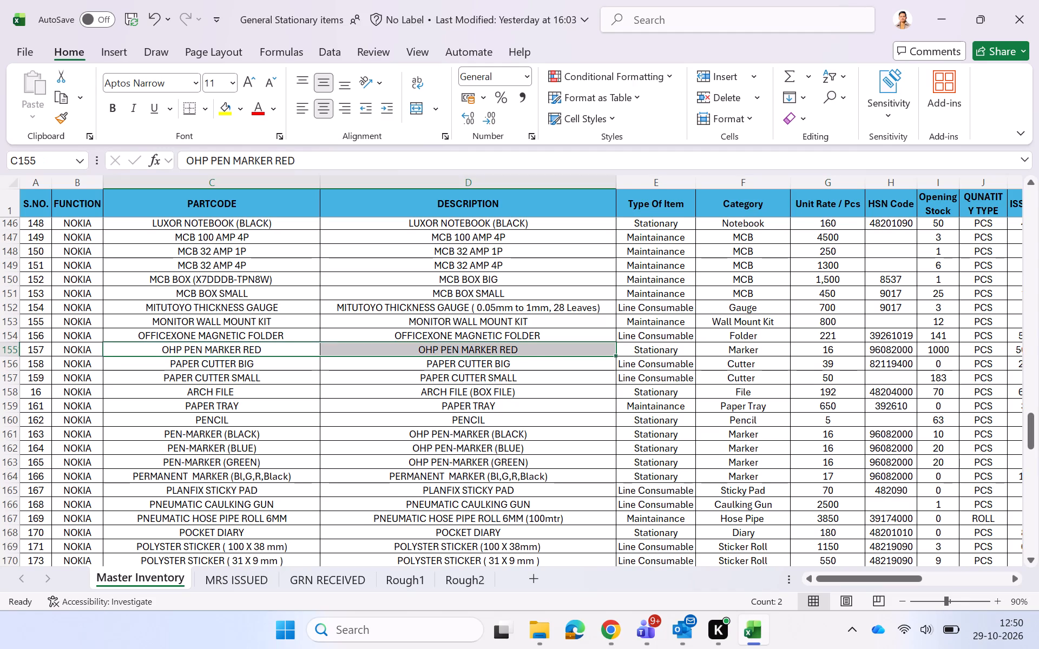
{"action": "key", "text": "ctrl+c"}
{"action": "key", "text": "ctrl+Page_Down"}
{"action": "key", "text": "Escape"}
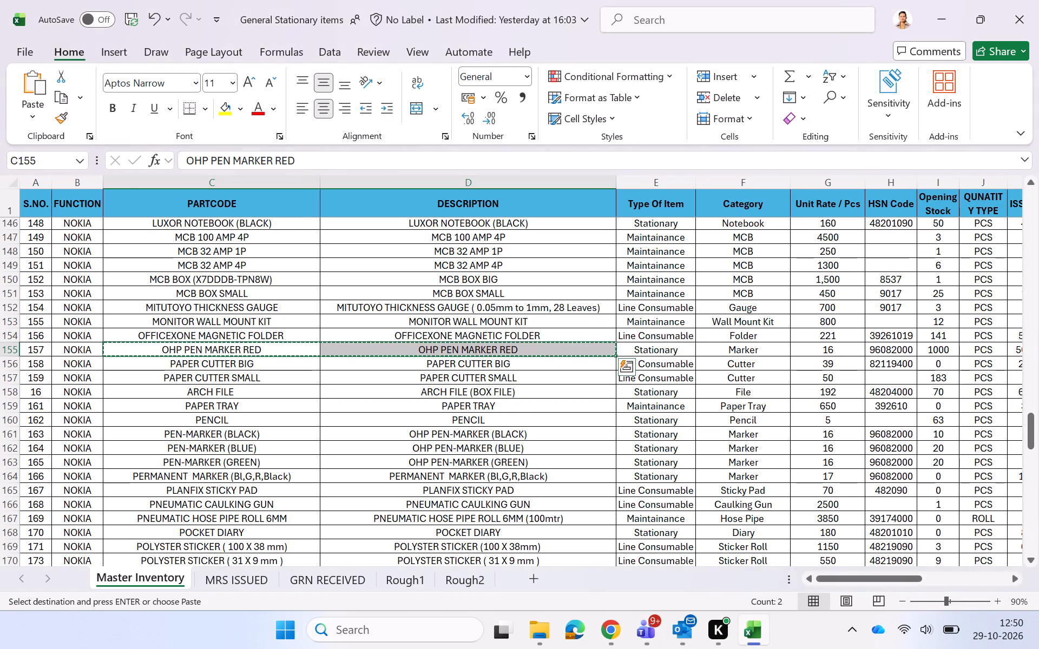
{"action": "key", "text": "ctrl+Page_Down"}
{"action": "key", "text": "ctrl+Page_Down"}
{"action": "key", "text": "ctrl+v"}
Copy the BALL PEN BLUE partcode and description from Master Inventory into row 417 of GRN RECEIVED.
{"action": "key", "text": "ctrl+Page_Up"}
{"action": "key", "text": "ctrl+Page_Up"}
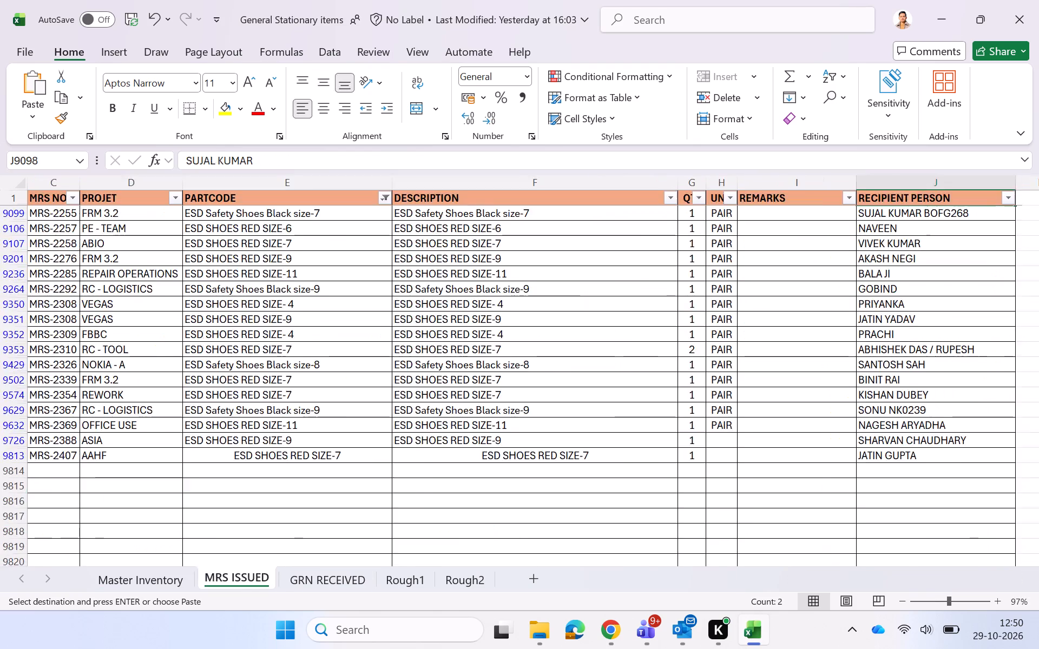
{"action": "scroll", "coordinate": [208, 454], "scroll_direction": "up", "scroll_amount": 10}
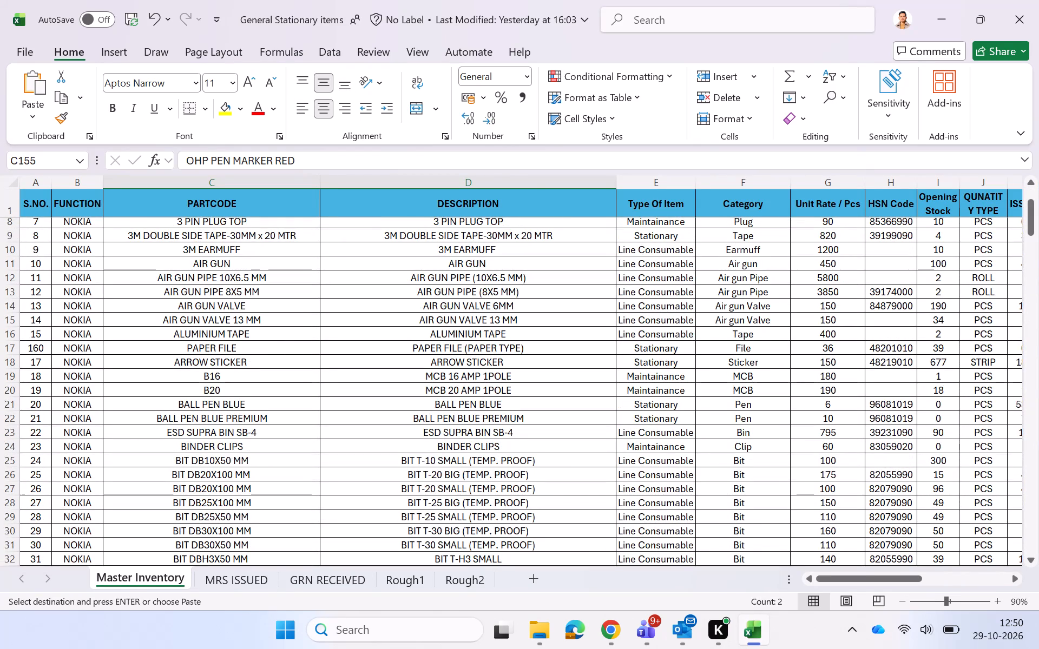
{"action": "scroll", "coordinate": [244, 344], "scroll_direction": "up", "scroll_amount": 3}
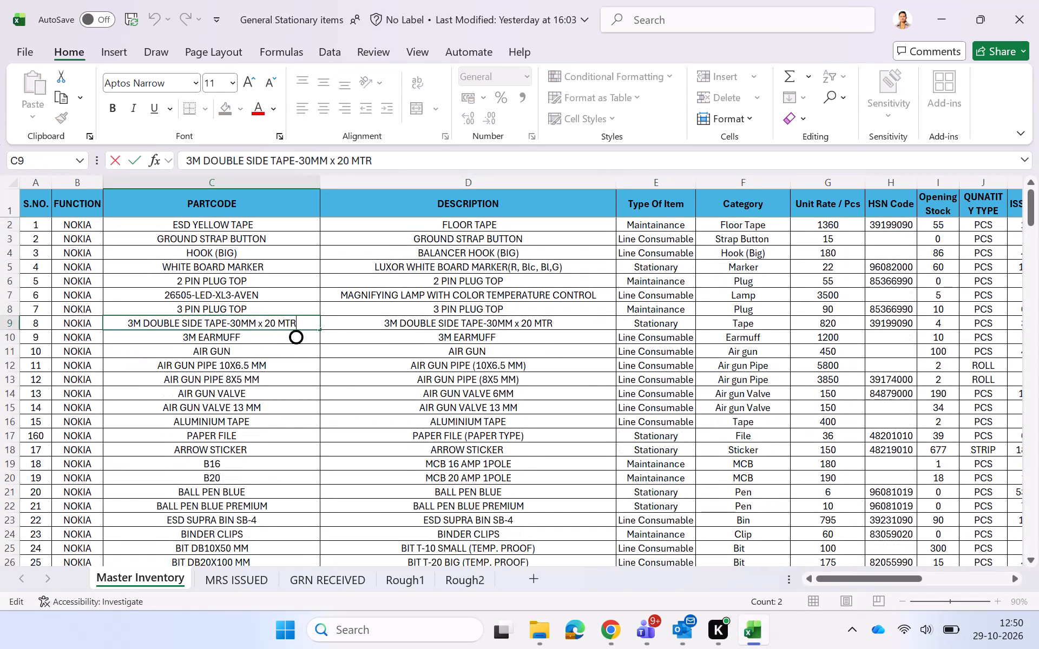
{"action": "key", "text": "Down"}
{"action": "key", "text": "Down"}
{"action": "key", "text": "Down"}
{"action": "key", "text": "Down"}
{"action": "key", "text": "Down"}
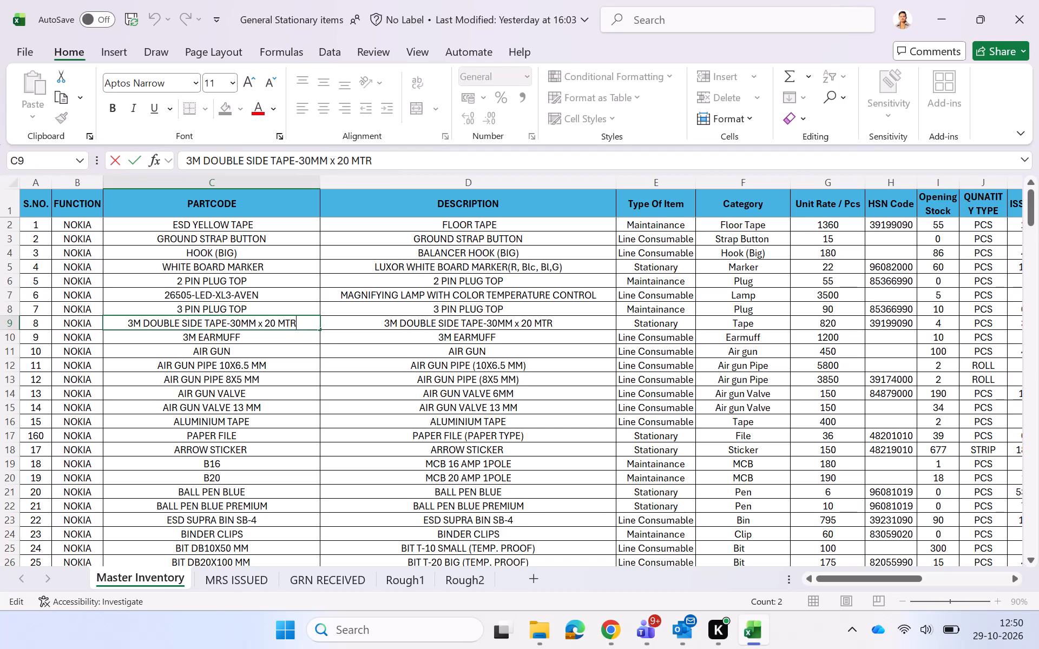
{"action": "key", "text": "Return"}
{"action": "key", "text": "Down"}
{"action": "key", "text": "Down"}
{"action": "key", "text": "Down"}
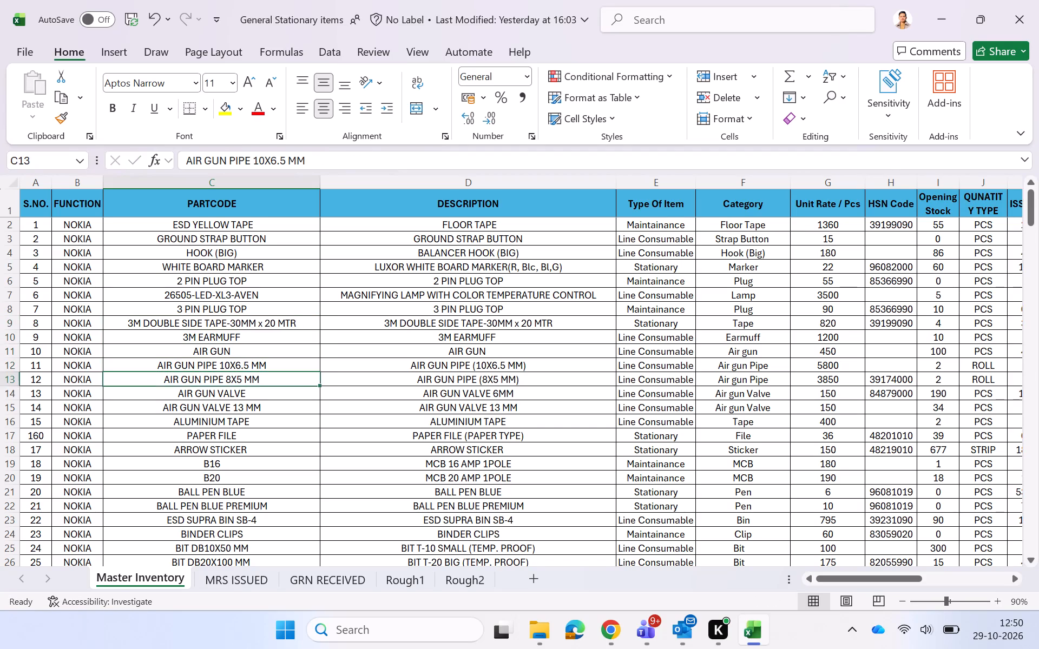
{"action": "key", "text": "Down"}
{"action": "key", "text": "Down"}
{"action": "key", "text": "Down"}
{"action": "key", "text": "Down"}
{"action": "key", "text": "Down"}
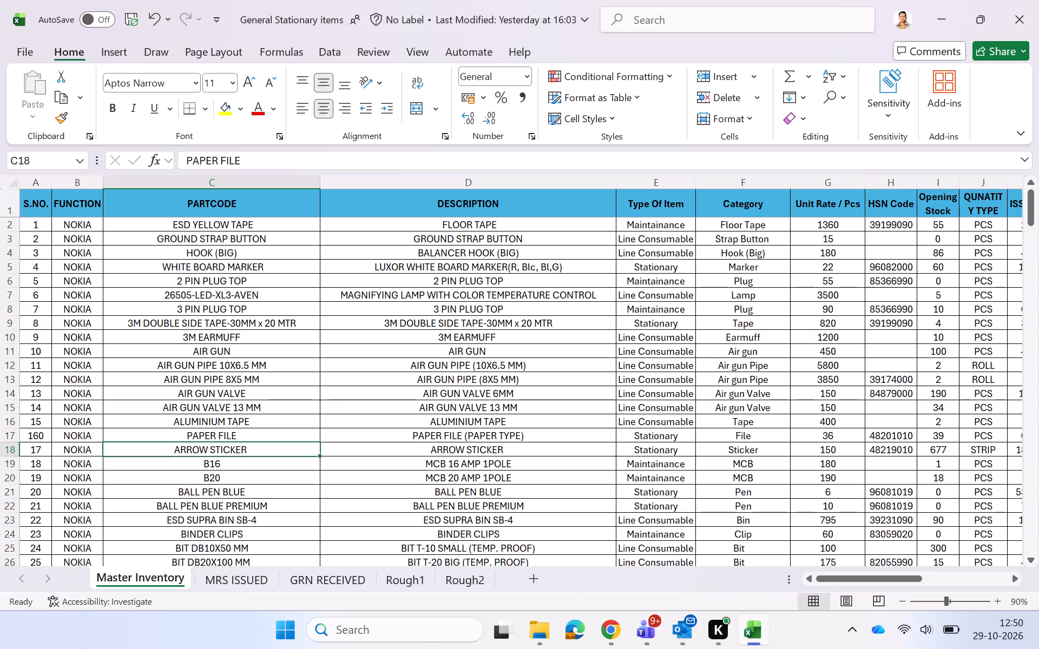
{"action": "key", "text": "Up"}
{"action": "key", "text": "Up"}
{"action": "key", "text": "Up"}
{"action": "key", "text": "Up"}
{"action": "key", "text": "Up"}
{"action": "key", "text": "Up"}
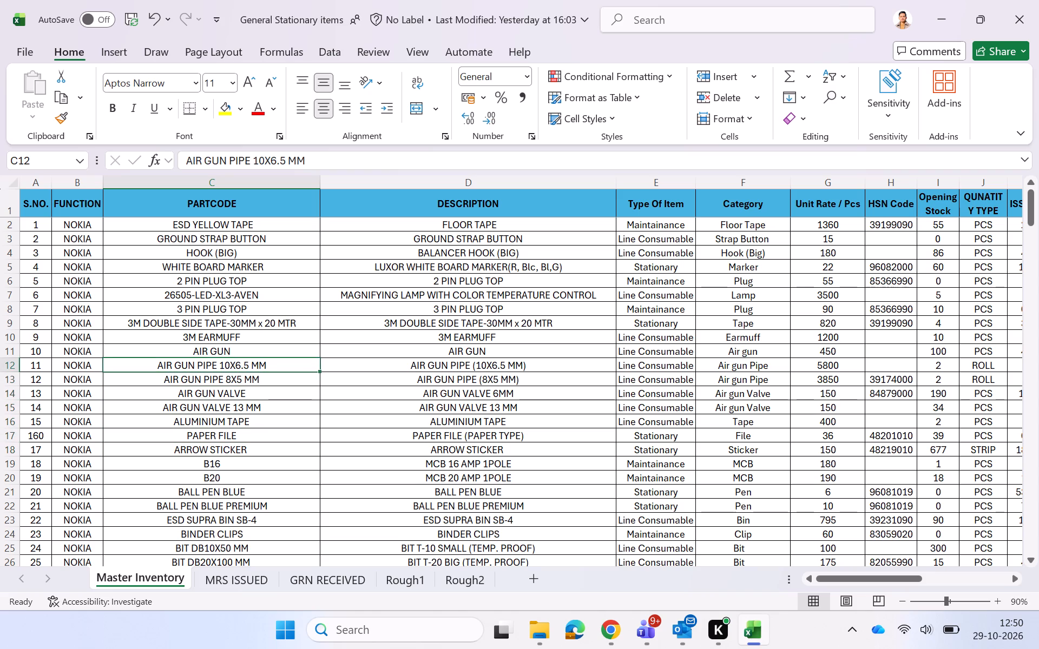
{"action": "key", "text": "Up"}
{"action": "key", "text": "Up"}
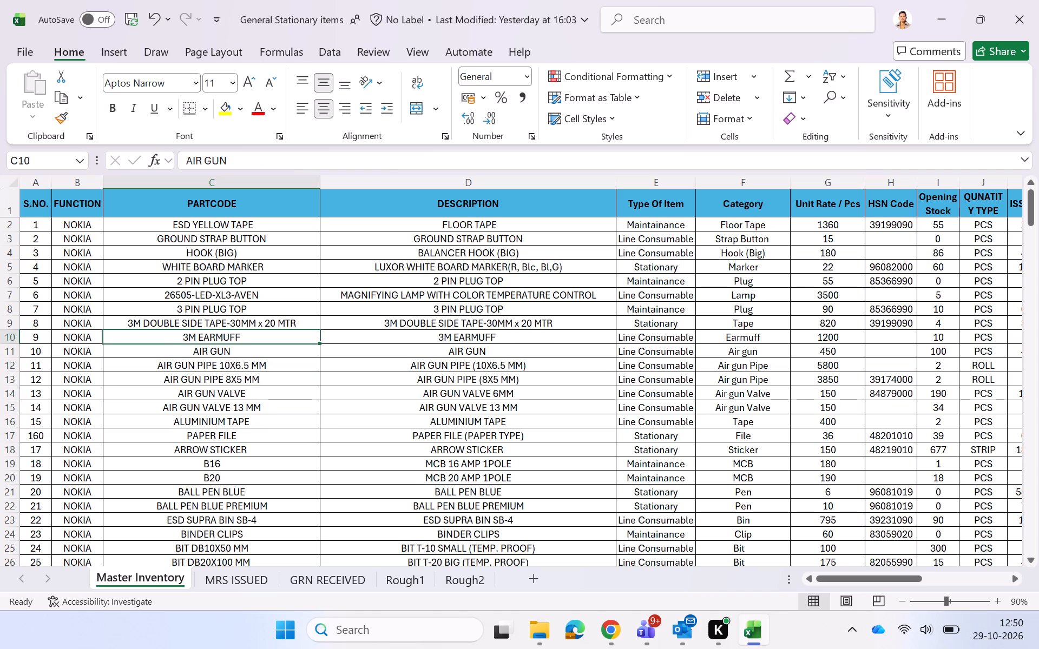
{"action": "key", "text": "Down"}
{"action": "key", "text": "Down"}
{"action": "key", "text": "Down"}
{"action": "key", "text": "Down"}
{"action": "key", "text": "Down"}
{"action": "key", "text": "Down"}
{"action": "key", "text": "Down"}
{"action": "key", "text": "Down"}
{"action": "key", "text": "Down"}
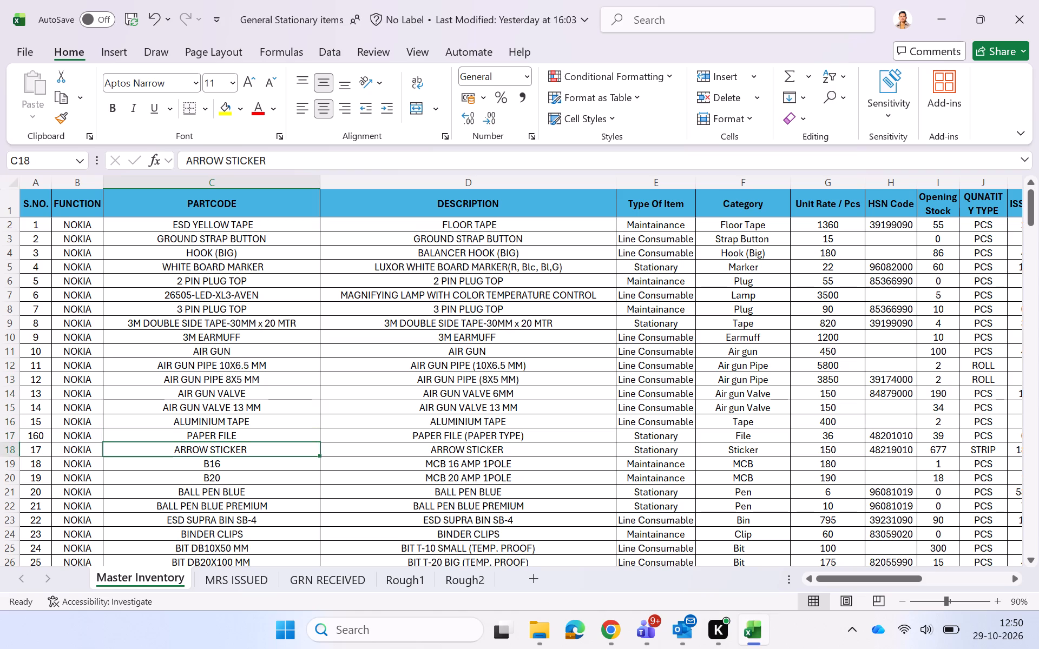
{"action": "key", "text": "Down"}
{"action": "key", "text": "Down"}
{"action": "key", "text": "shift+Right"}
{"action": "key", "text": "ctrl+c"}
{"action": "key", "text": "ctrl+Page_Down"}
{"action": "key", "text": "ctrl+Page_Down"}
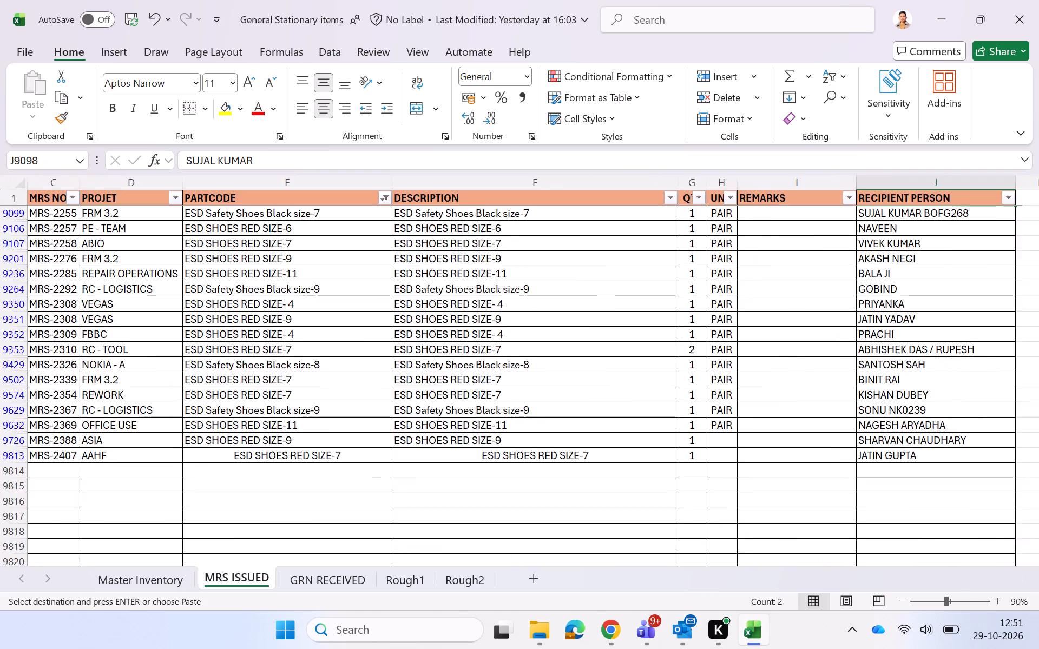
{"action": "key", "text": "Down"}
{"action": "key", "text": "ctrl+v"}
Copy the WHITE BOARD MARKER partcode and its description from Master Inventory into row 418 of GRN RECEIVED.
{"action": "key", "text": "Down"}
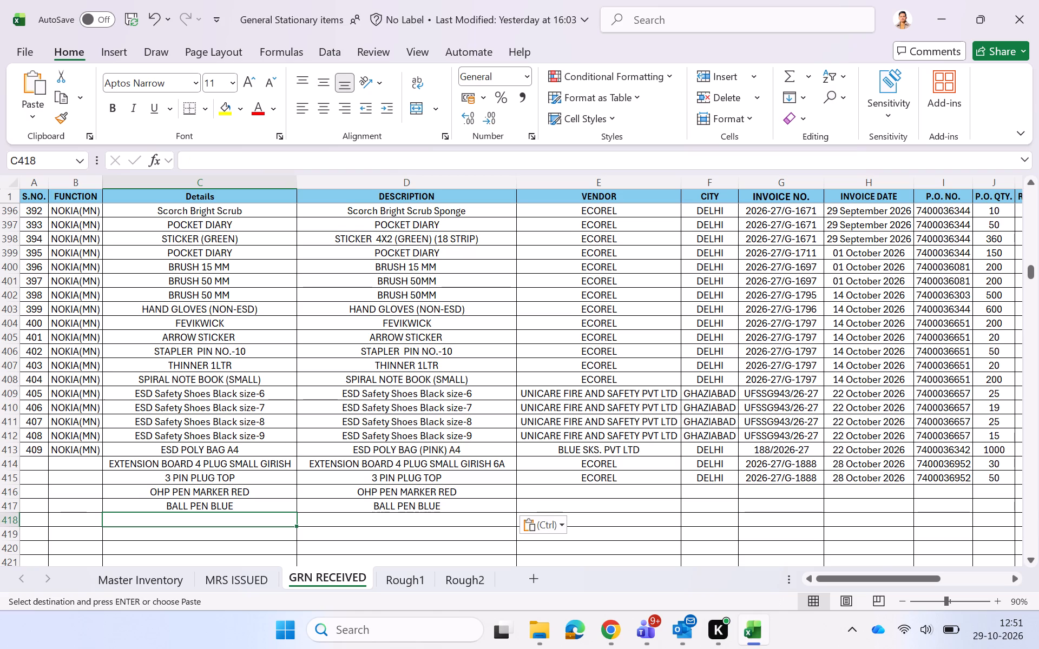
{"action": "key", "text": "ctrl+Page_Up"}
{"action": "key", "text": "ctrl+Page_Up"}
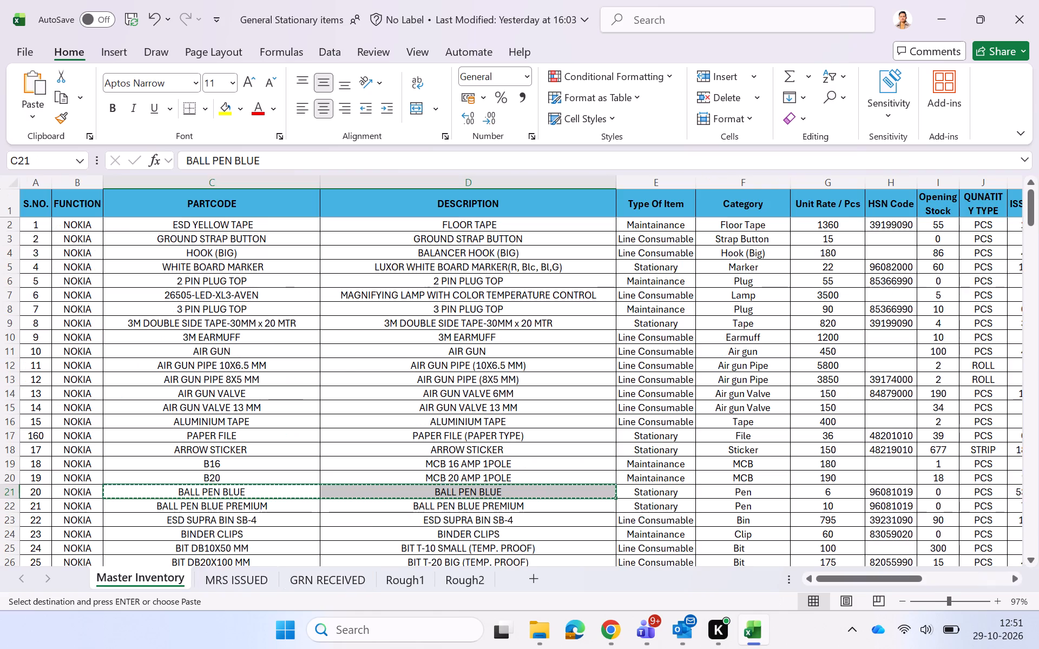
{"action": "scroll", "coordinate": [239, 317], "scroll_direction": "up", "scroll_amount": 5}
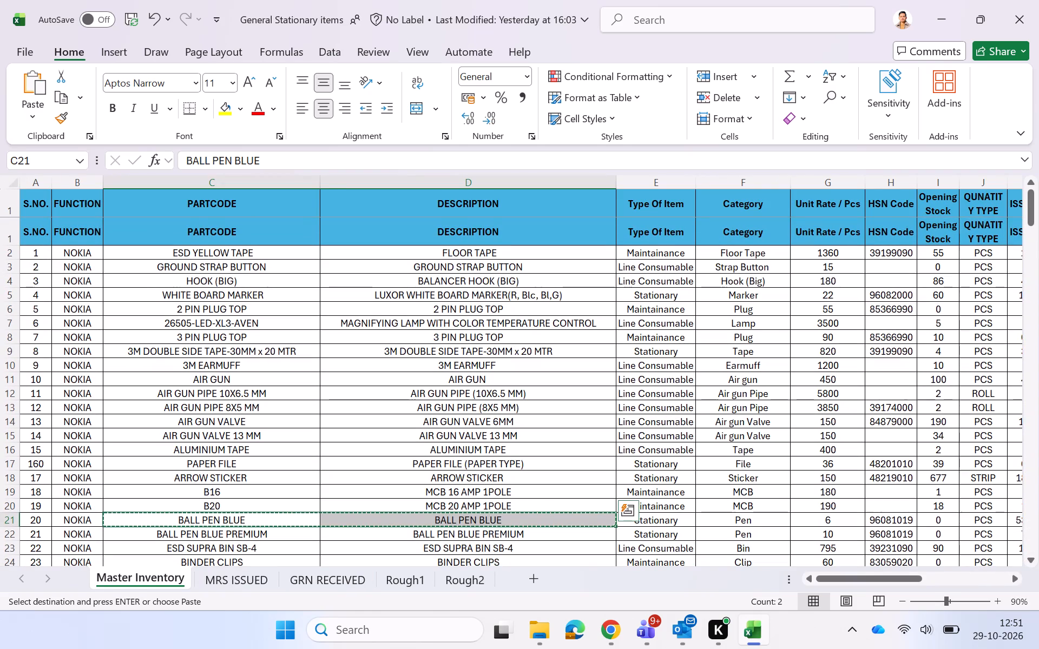
{"action": "scroll", "coordinate": [262, 366], "scroll_direction": "down", "scroll_amount": 1}
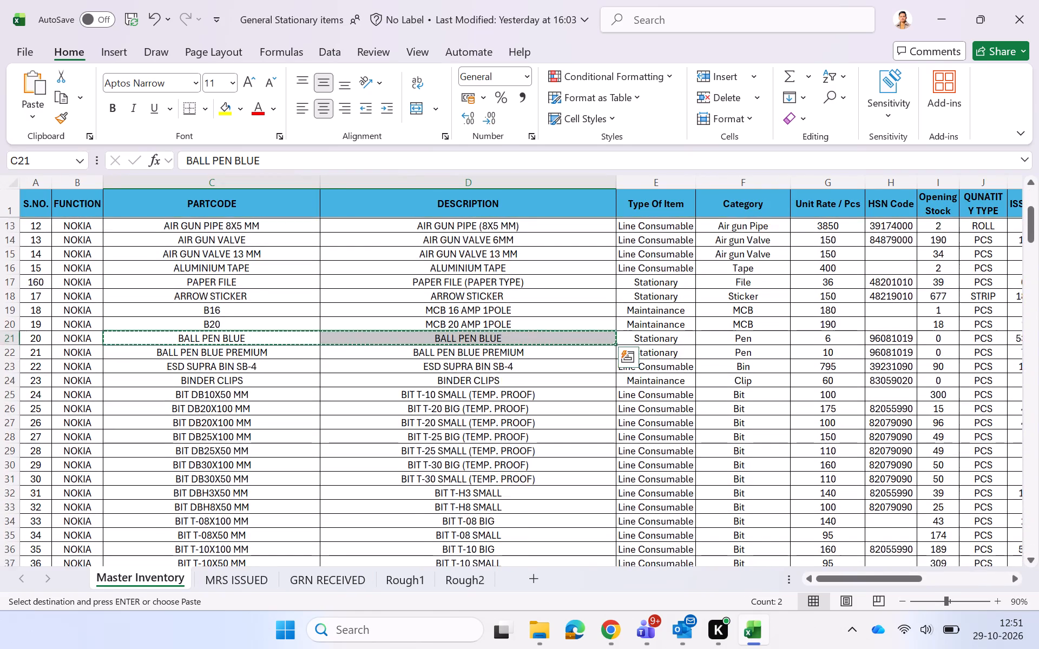
{"action": "scroll", "coordinate": [262, 366], "scroll_direction": "up", "scroll_amount": 3}
{"action": "left_click", "coordinate": [279, 262]}
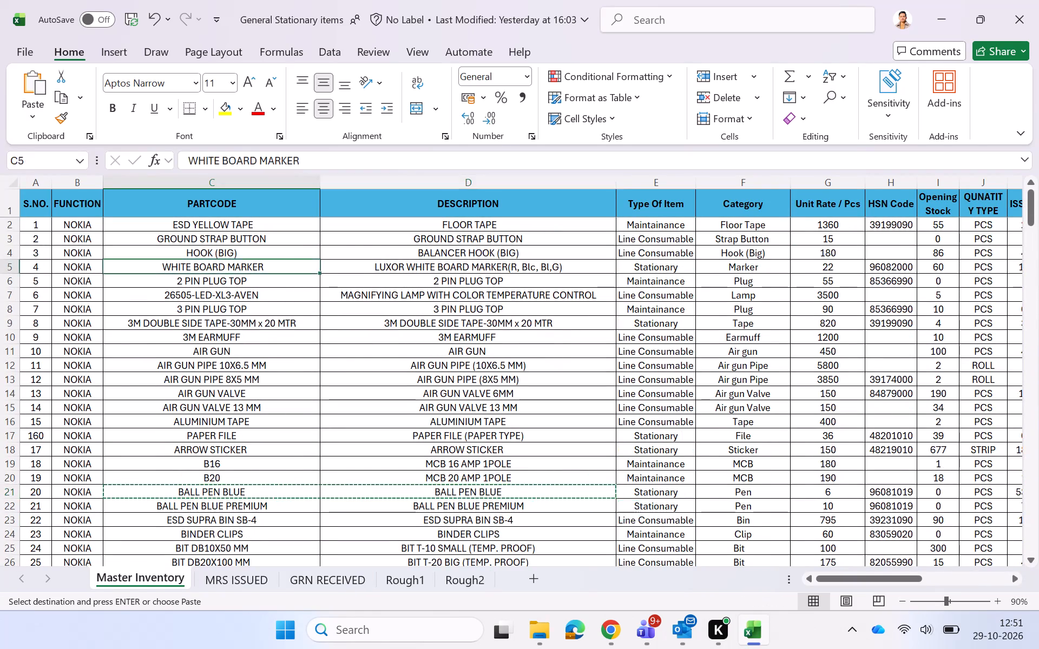
{"action": "key", "text": "shift+Right"}
{"action": "key", "text": "ctrl+c"}
{"action": "key", "text": "ctrl+Page_Down"}
{"action": "key", "text": "ctrl+Page_Down"}
{"action": "key", "text": "ctrl+v"}
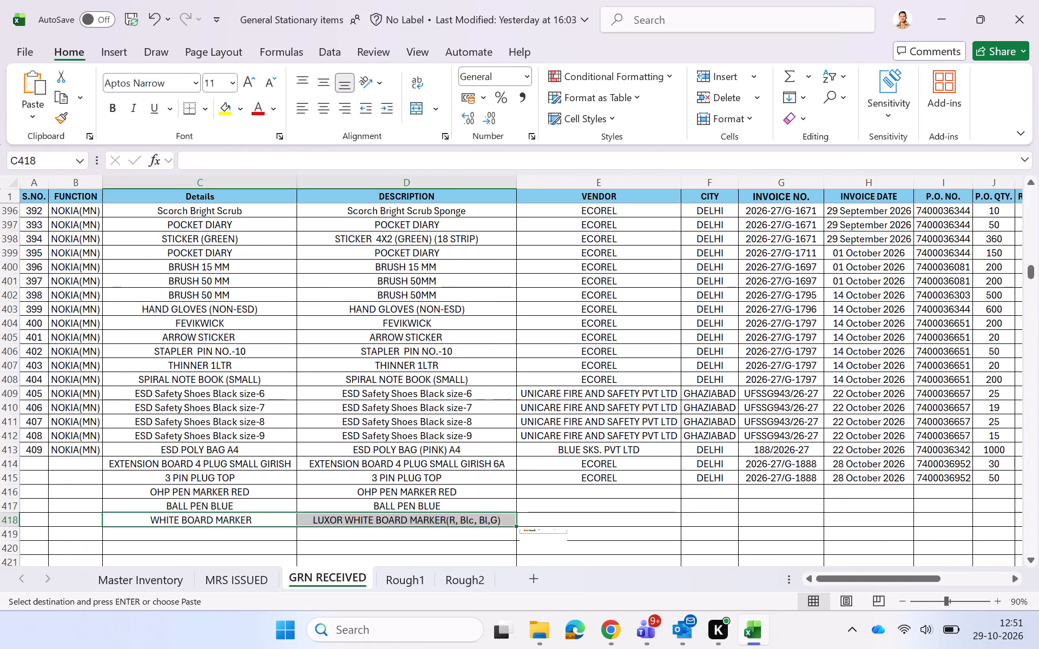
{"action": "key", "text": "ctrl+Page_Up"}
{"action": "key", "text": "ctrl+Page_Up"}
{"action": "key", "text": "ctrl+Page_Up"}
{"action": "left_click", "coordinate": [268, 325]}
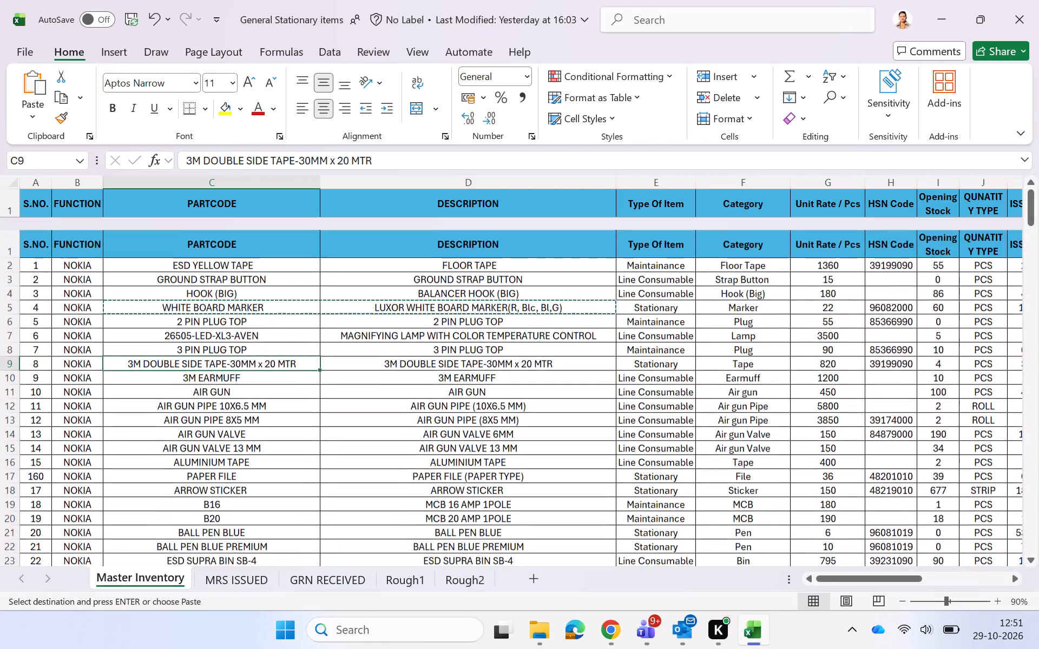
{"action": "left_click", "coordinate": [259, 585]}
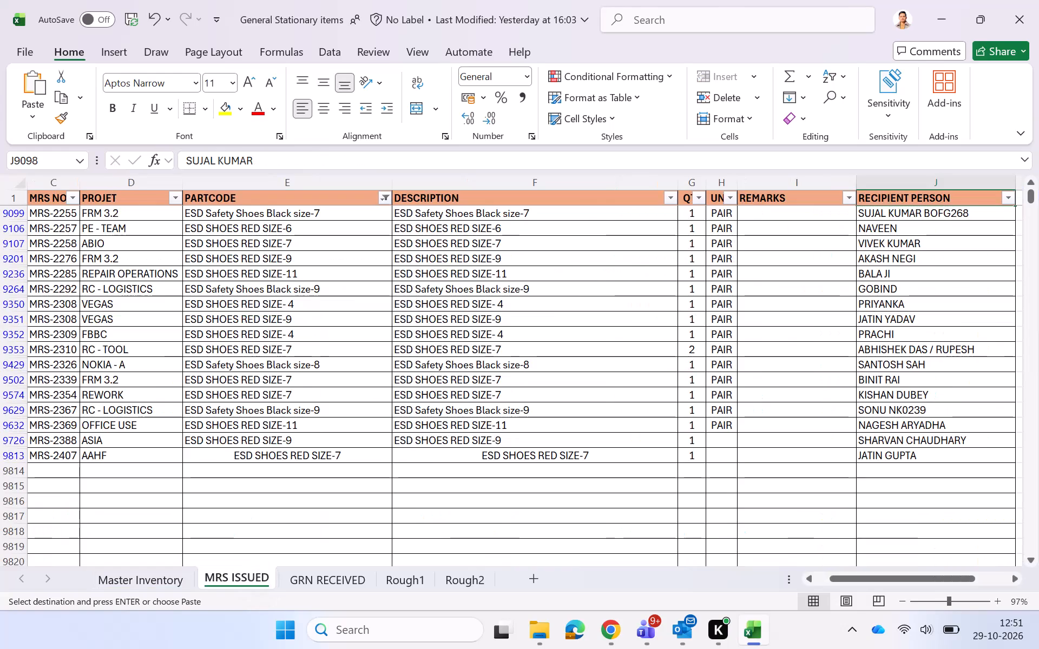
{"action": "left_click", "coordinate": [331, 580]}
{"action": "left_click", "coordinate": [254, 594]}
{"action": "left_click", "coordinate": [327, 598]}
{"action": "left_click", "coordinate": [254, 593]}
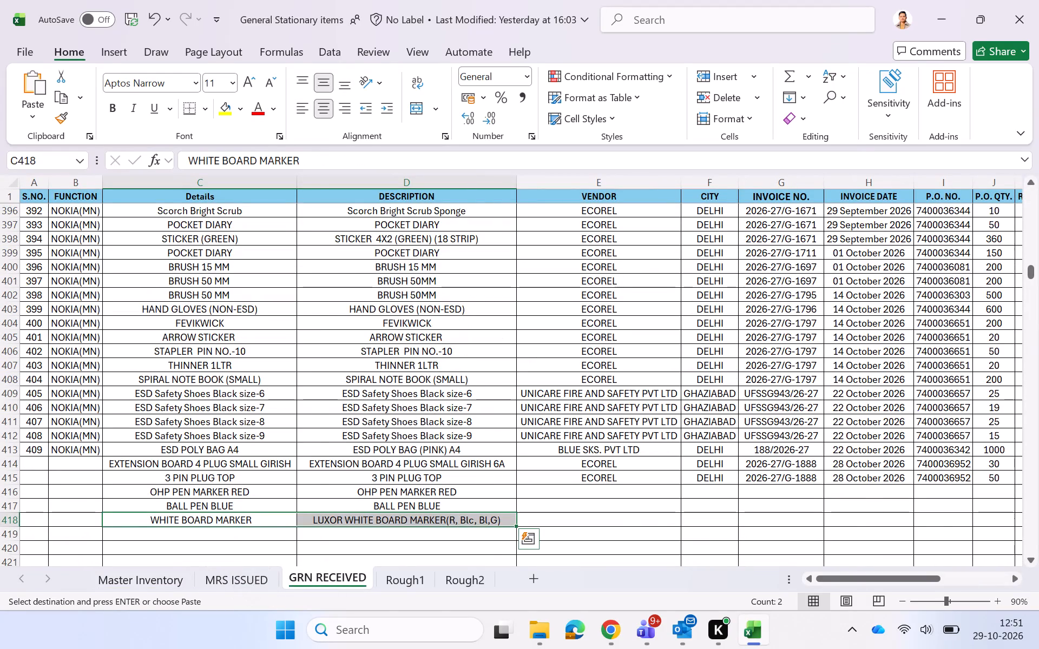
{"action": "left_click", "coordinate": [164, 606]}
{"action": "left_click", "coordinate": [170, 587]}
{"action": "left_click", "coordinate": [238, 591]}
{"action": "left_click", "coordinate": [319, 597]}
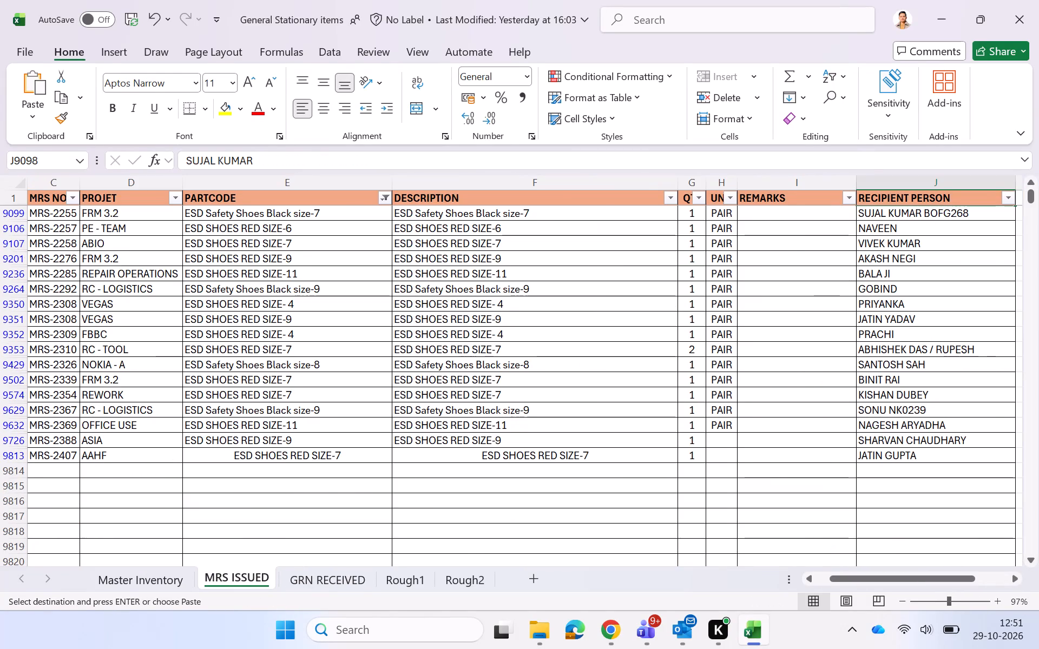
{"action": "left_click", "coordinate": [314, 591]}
Turn on filters for the header row of the Master Inventory sheet.
{"action": "left_click", "coordinate": [169, 591]}
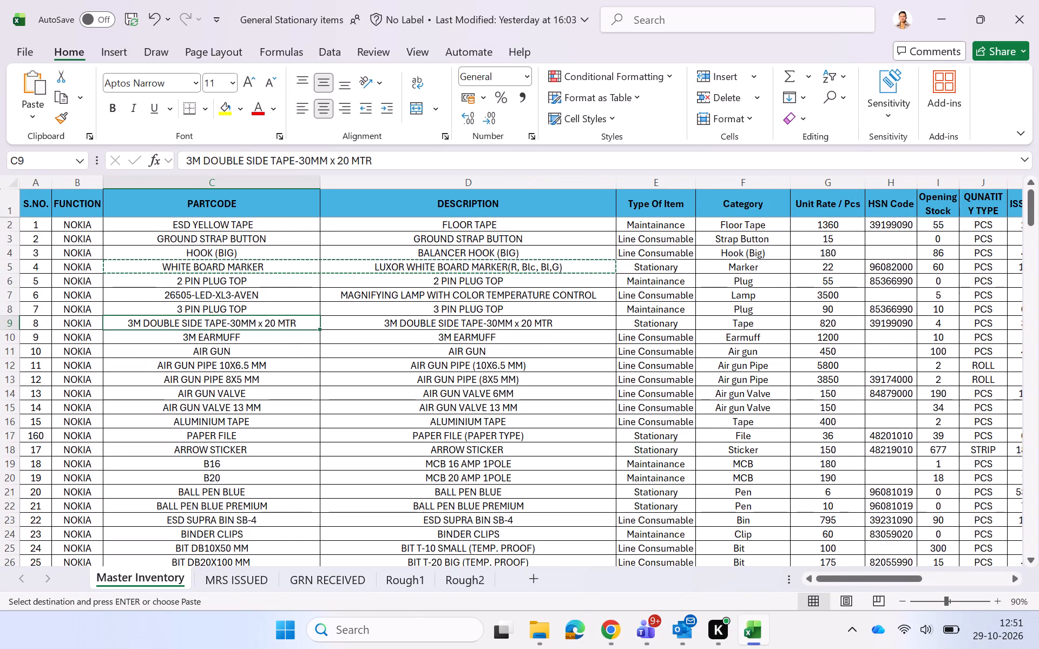
{"action": "left_click", "coordinate": [216, 211]}
{"action": "key", "text": "ctrl+shift+l"}
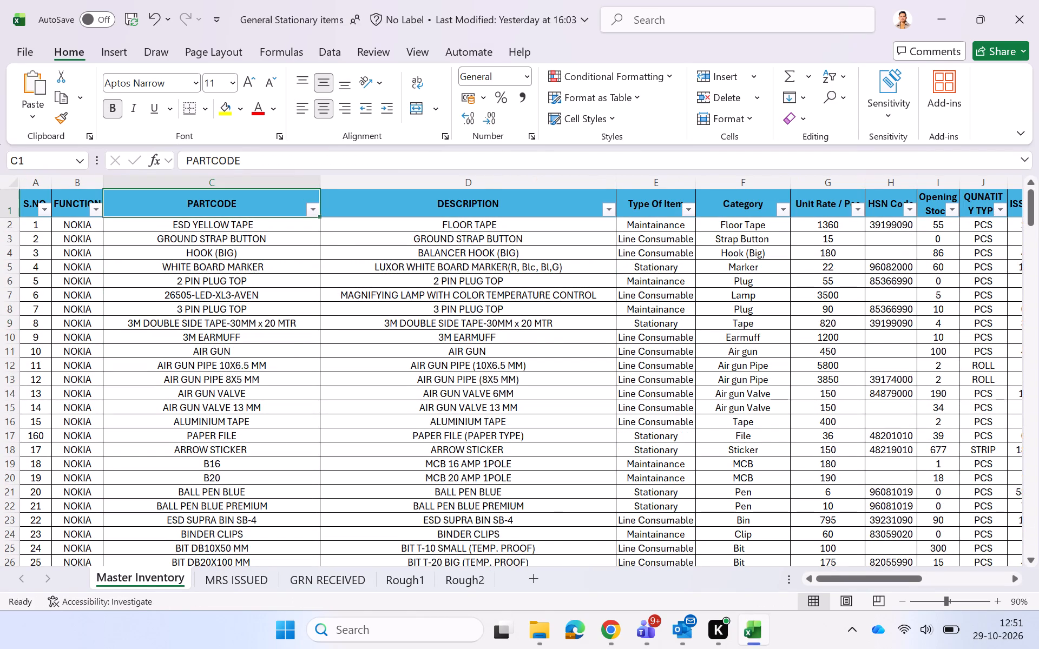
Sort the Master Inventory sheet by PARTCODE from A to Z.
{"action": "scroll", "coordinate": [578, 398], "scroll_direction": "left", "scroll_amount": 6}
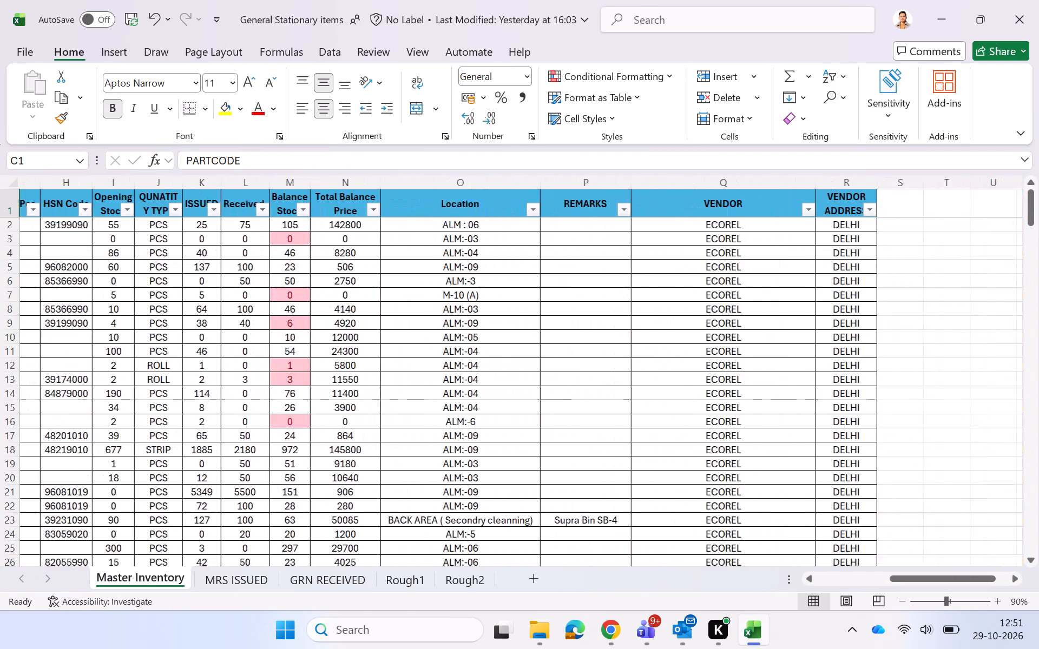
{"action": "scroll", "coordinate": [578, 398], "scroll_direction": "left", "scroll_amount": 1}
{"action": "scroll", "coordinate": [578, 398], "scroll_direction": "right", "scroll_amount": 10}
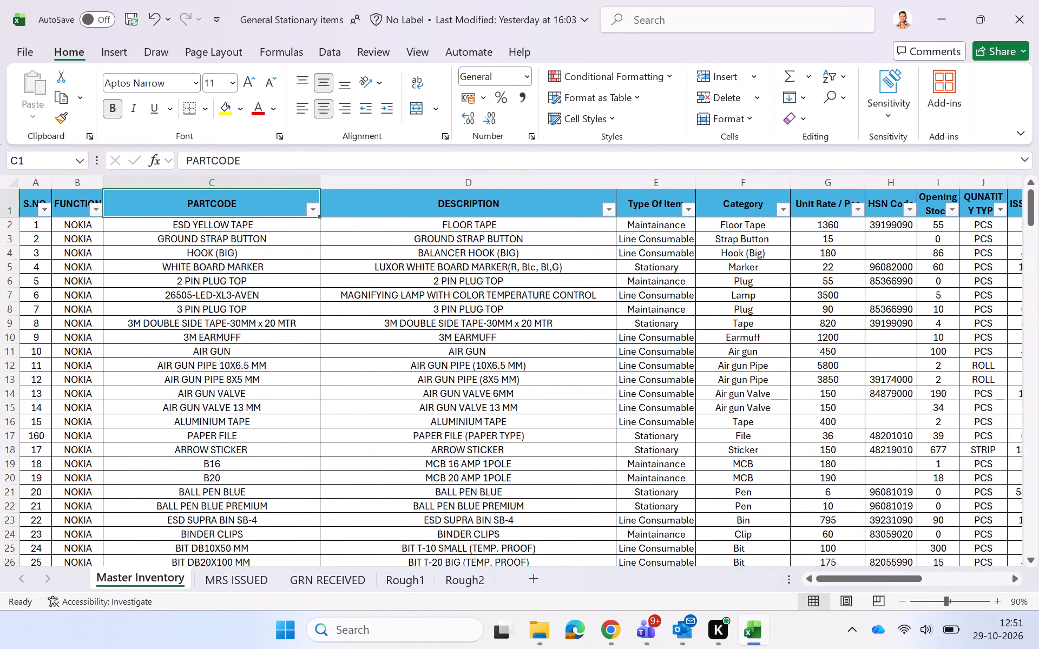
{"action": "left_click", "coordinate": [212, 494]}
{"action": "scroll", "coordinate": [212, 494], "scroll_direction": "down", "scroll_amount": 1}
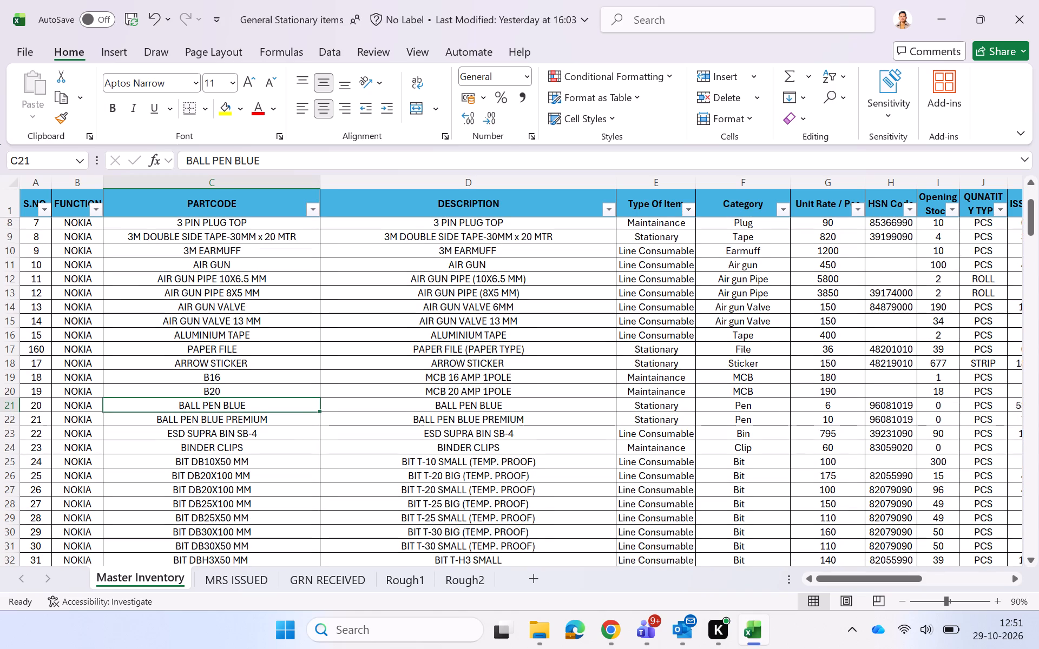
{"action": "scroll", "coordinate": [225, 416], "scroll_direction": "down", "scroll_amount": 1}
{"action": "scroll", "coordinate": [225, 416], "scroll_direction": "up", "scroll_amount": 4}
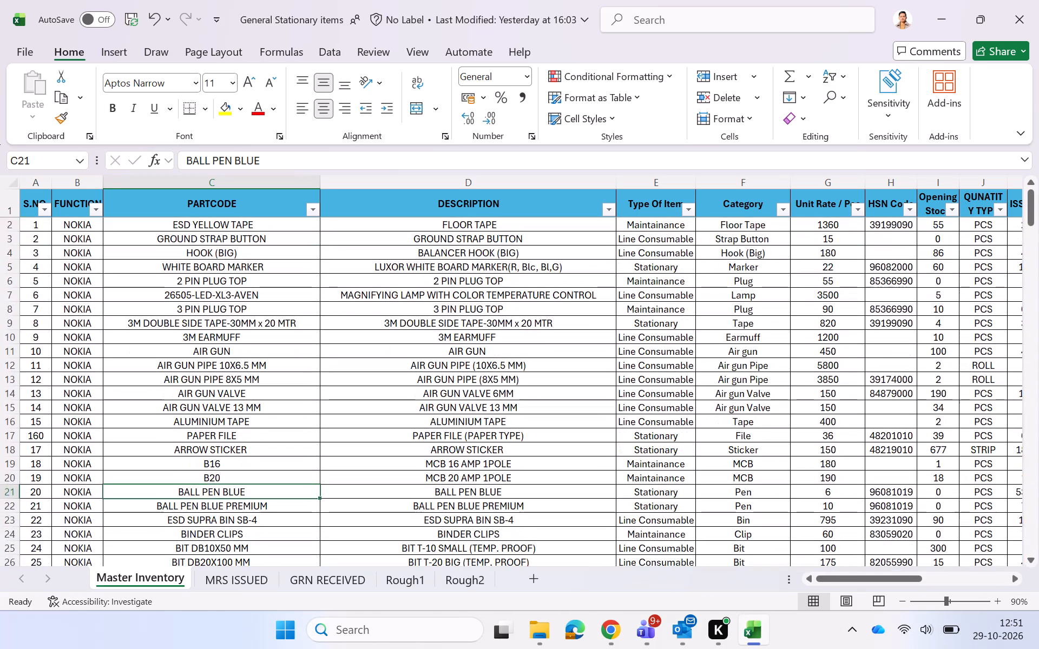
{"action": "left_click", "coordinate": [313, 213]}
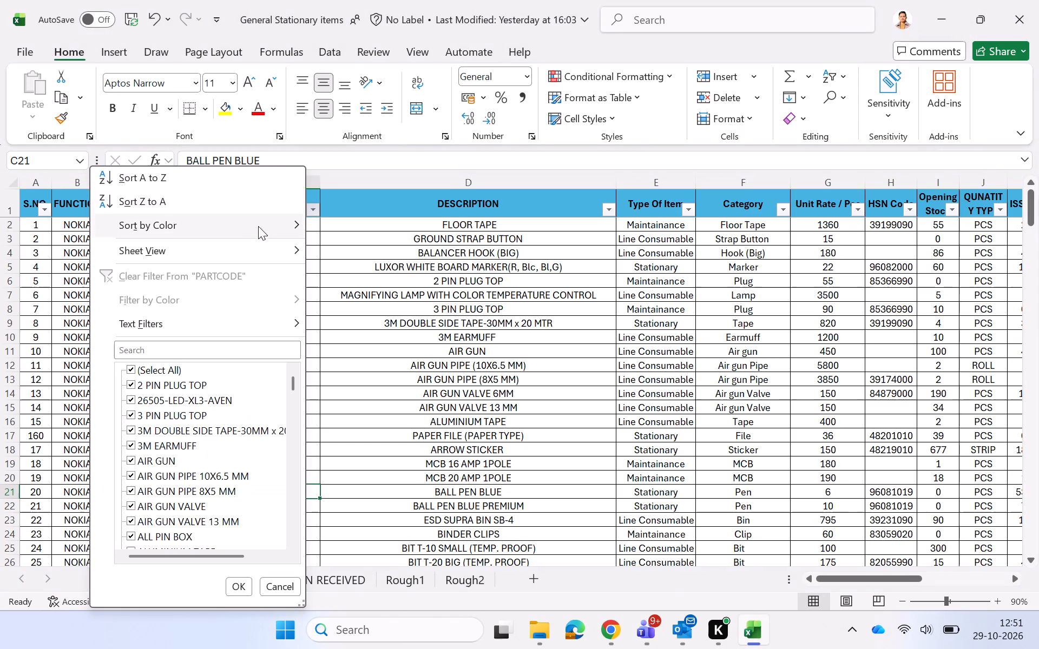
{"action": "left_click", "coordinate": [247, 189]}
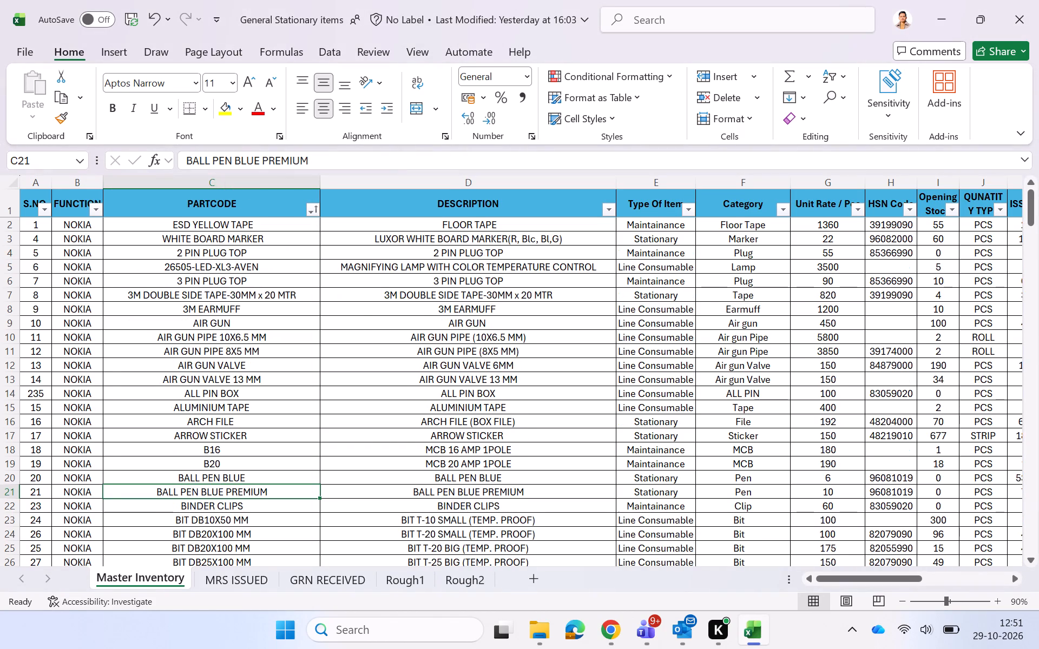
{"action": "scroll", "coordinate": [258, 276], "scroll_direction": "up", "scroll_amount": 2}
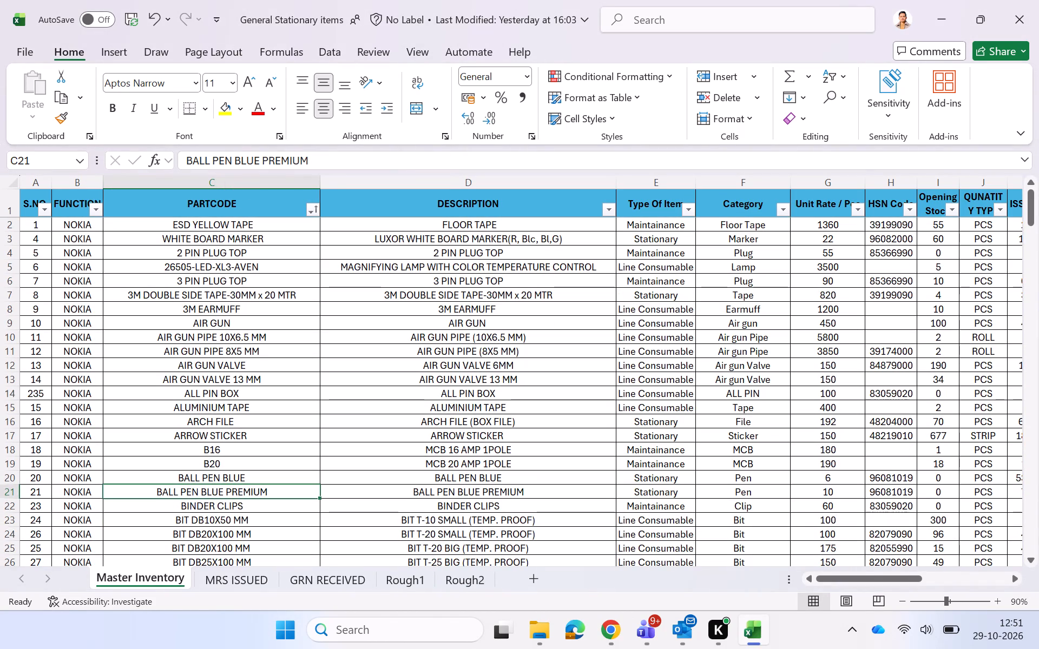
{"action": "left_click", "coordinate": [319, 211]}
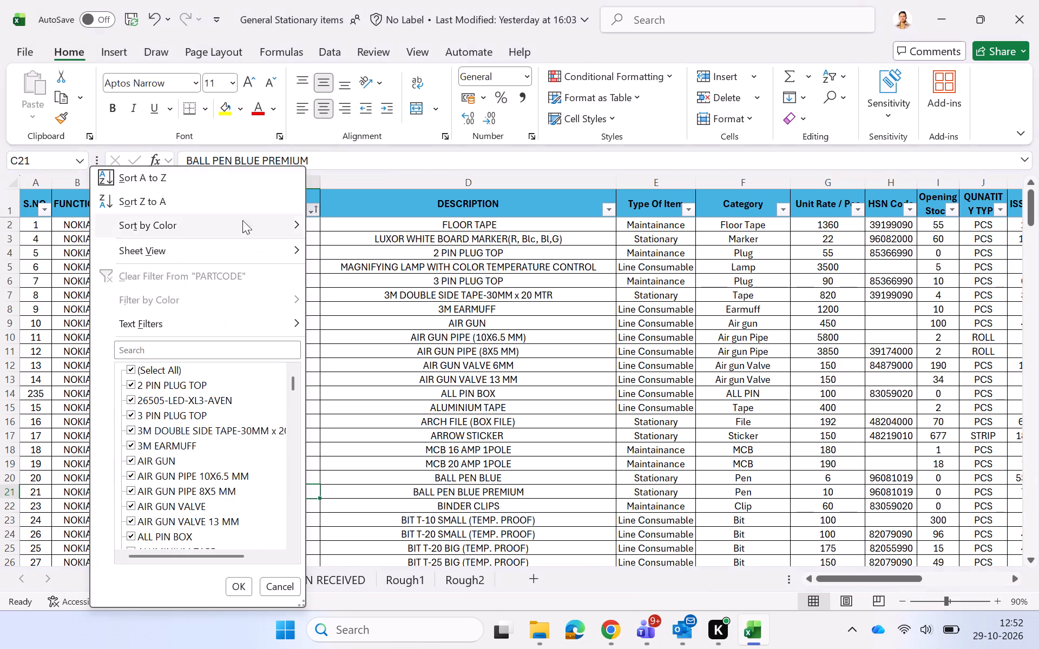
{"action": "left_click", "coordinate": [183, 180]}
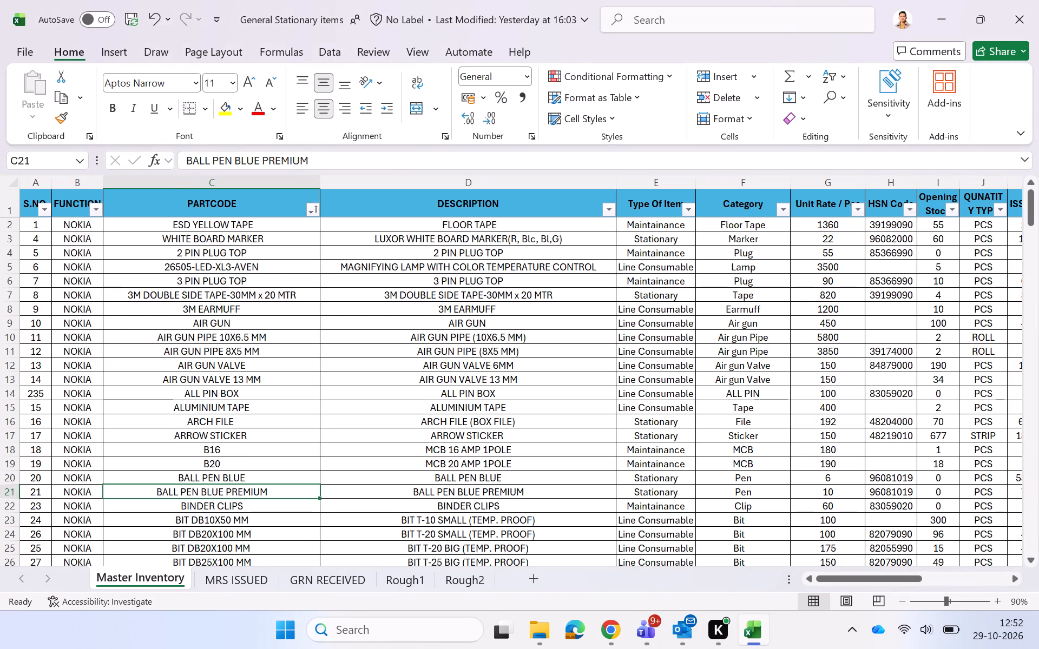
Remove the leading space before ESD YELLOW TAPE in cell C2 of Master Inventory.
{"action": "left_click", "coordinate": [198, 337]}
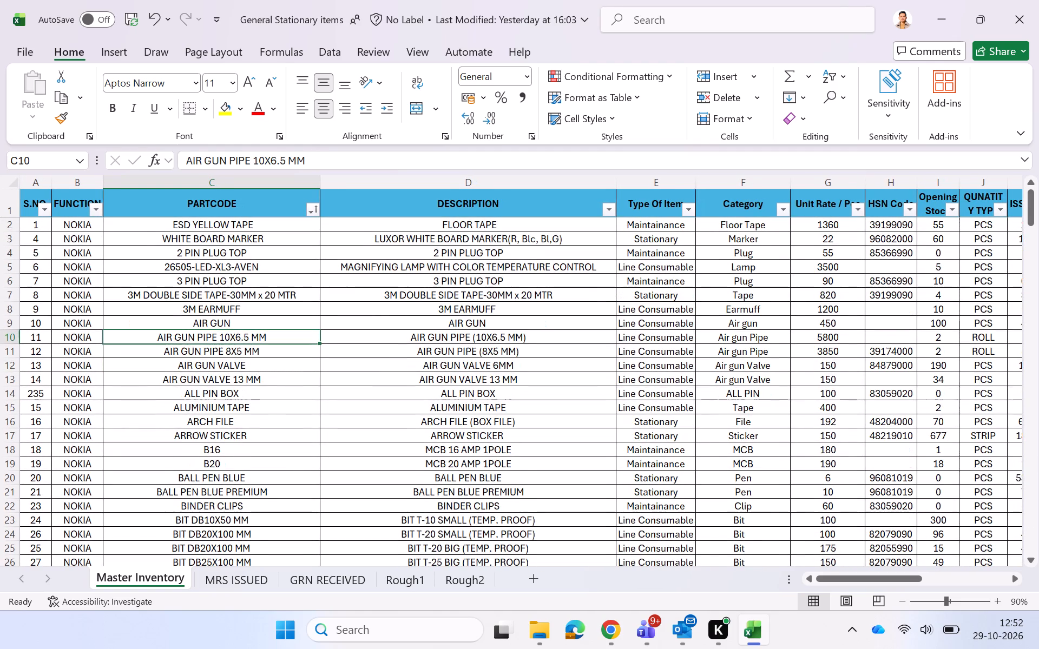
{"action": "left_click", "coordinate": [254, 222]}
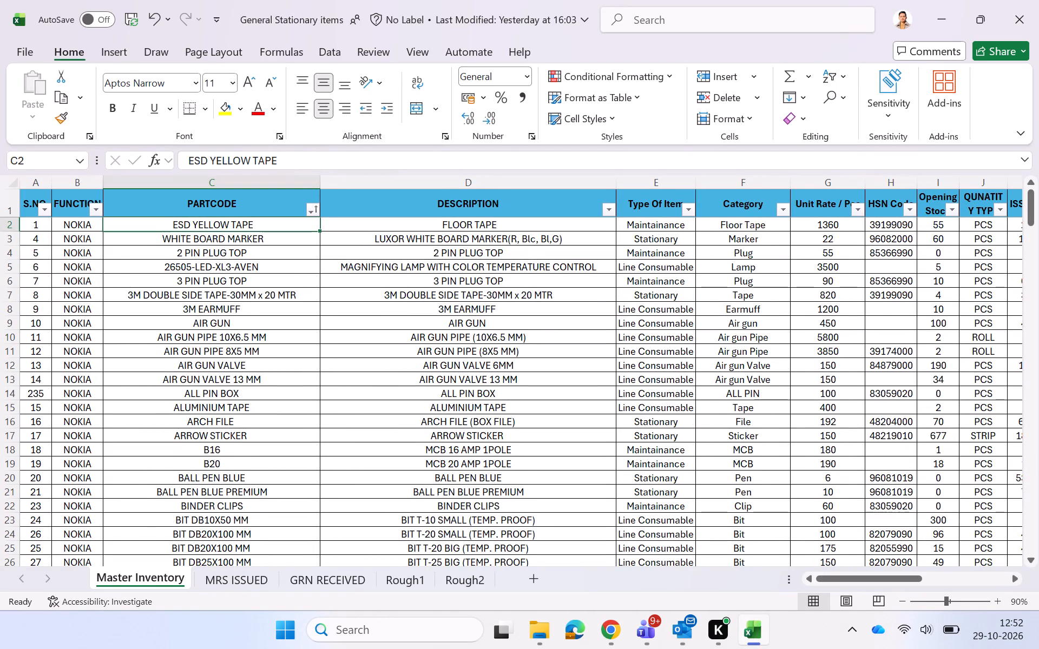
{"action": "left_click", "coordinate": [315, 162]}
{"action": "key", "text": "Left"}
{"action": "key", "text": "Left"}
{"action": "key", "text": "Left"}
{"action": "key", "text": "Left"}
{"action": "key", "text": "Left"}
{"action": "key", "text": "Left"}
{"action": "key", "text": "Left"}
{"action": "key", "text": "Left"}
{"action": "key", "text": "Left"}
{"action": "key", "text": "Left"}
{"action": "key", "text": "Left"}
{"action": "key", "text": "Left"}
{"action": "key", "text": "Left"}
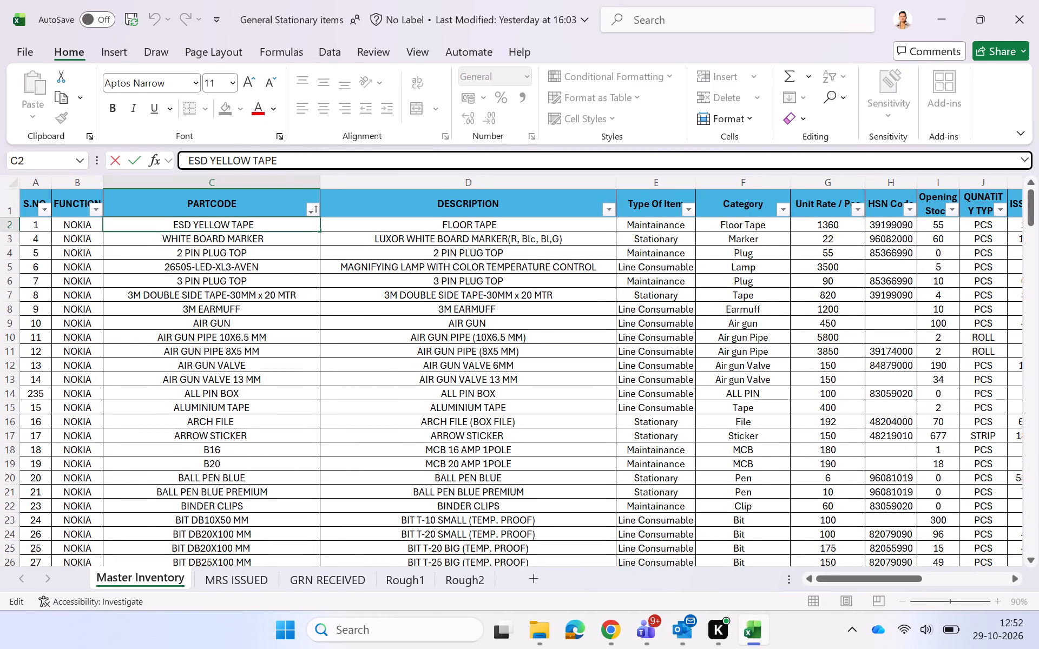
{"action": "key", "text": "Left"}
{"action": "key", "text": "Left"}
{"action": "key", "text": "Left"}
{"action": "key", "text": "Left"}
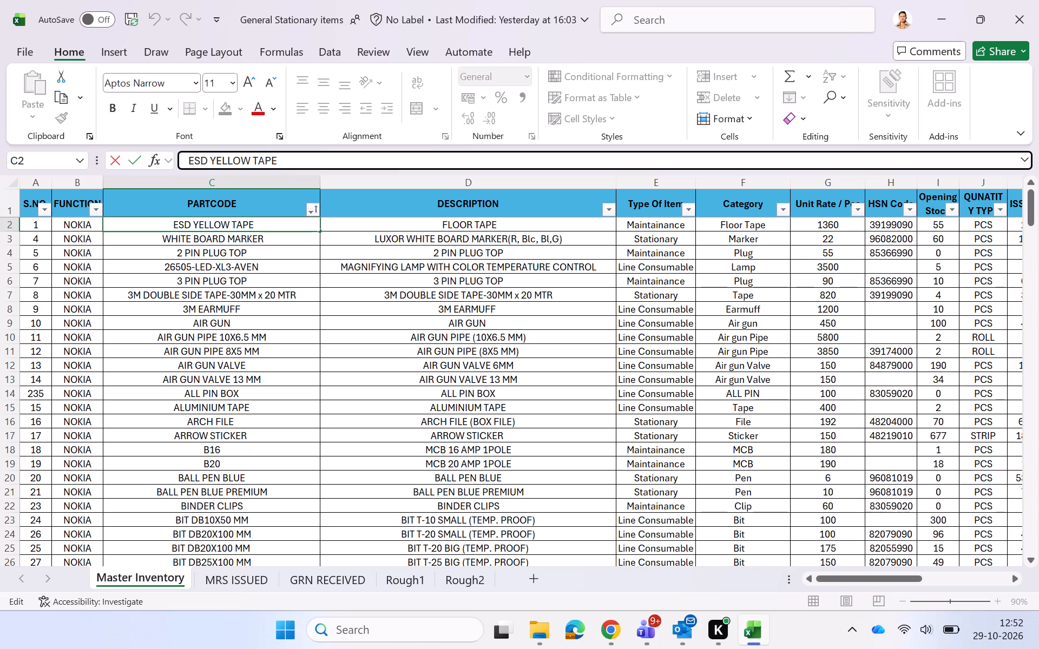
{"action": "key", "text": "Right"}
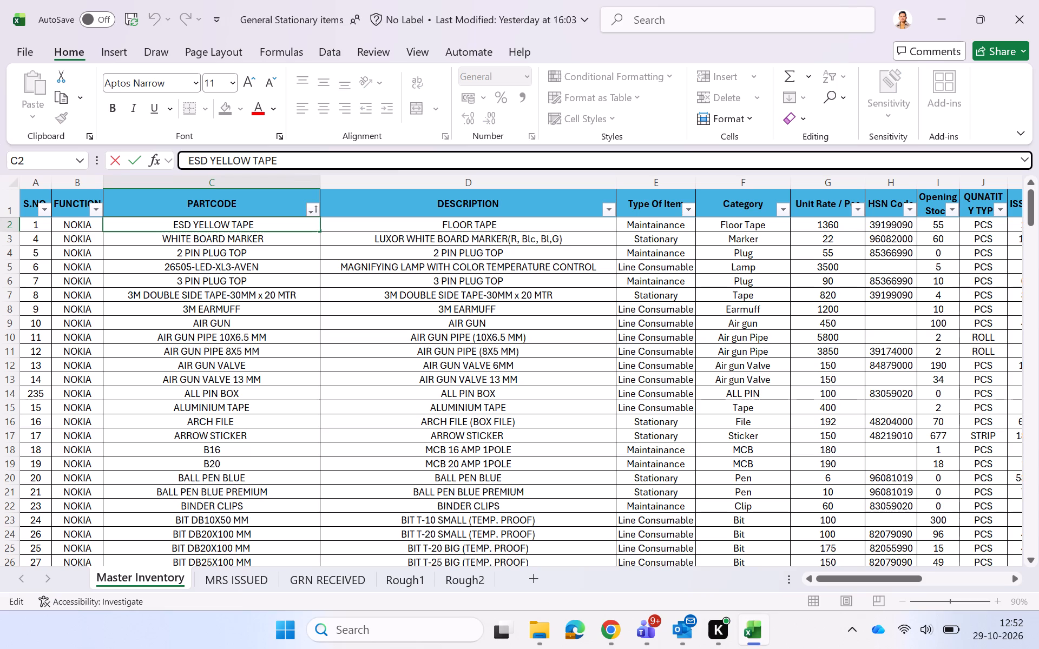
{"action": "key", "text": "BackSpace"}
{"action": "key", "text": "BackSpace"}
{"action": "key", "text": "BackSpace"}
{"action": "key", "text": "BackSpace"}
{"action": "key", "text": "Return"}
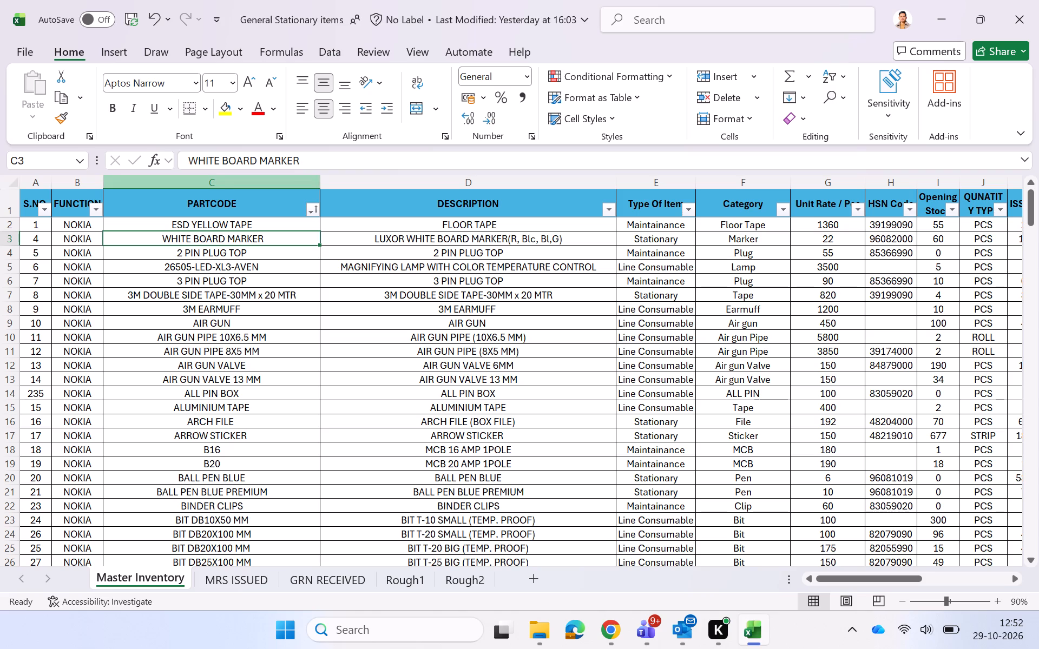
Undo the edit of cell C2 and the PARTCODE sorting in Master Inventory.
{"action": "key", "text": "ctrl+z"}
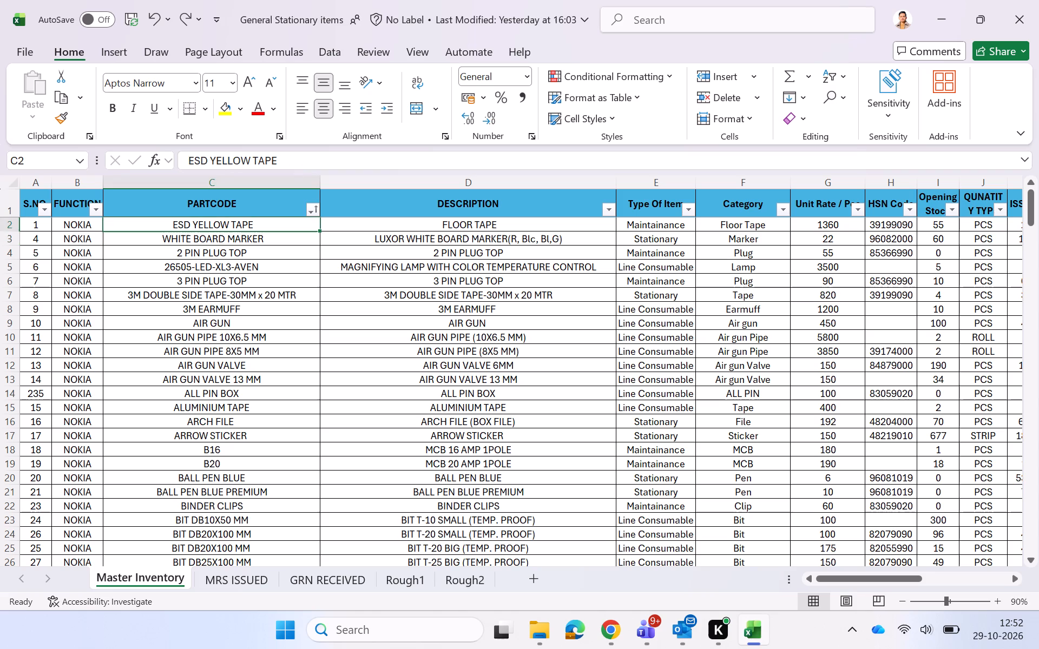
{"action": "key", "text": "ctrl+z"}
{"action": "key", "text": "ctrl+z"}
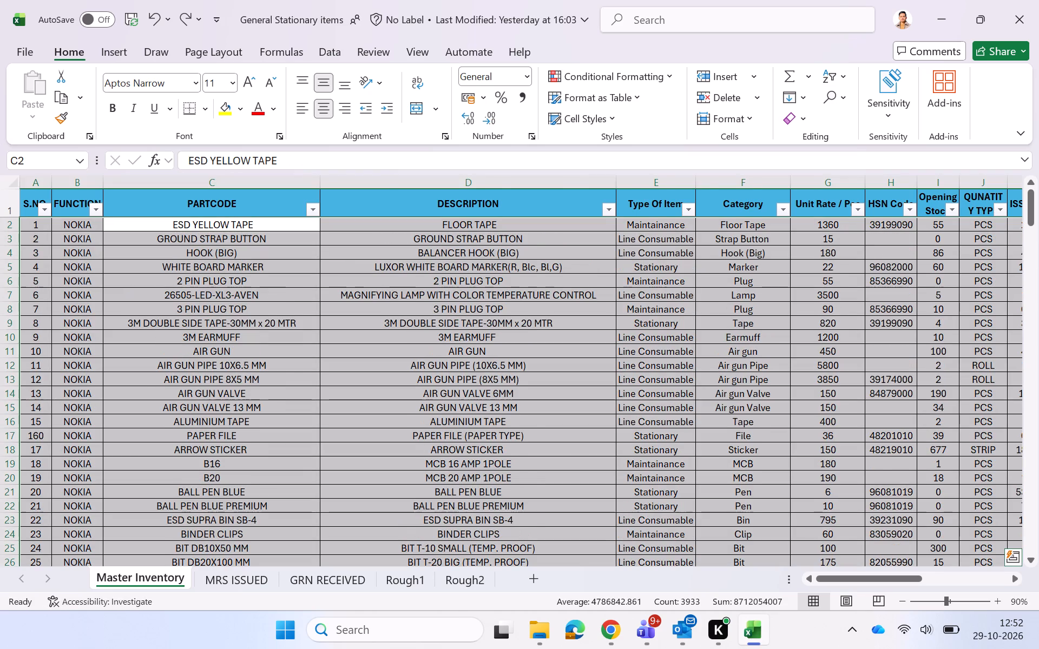
Turn off the header-row filters in the Master Inventory sheet.
{"action": "left_click", "coordinate": [242, 255]}
{"action": "left_click", "coordinate": [293, 345]}
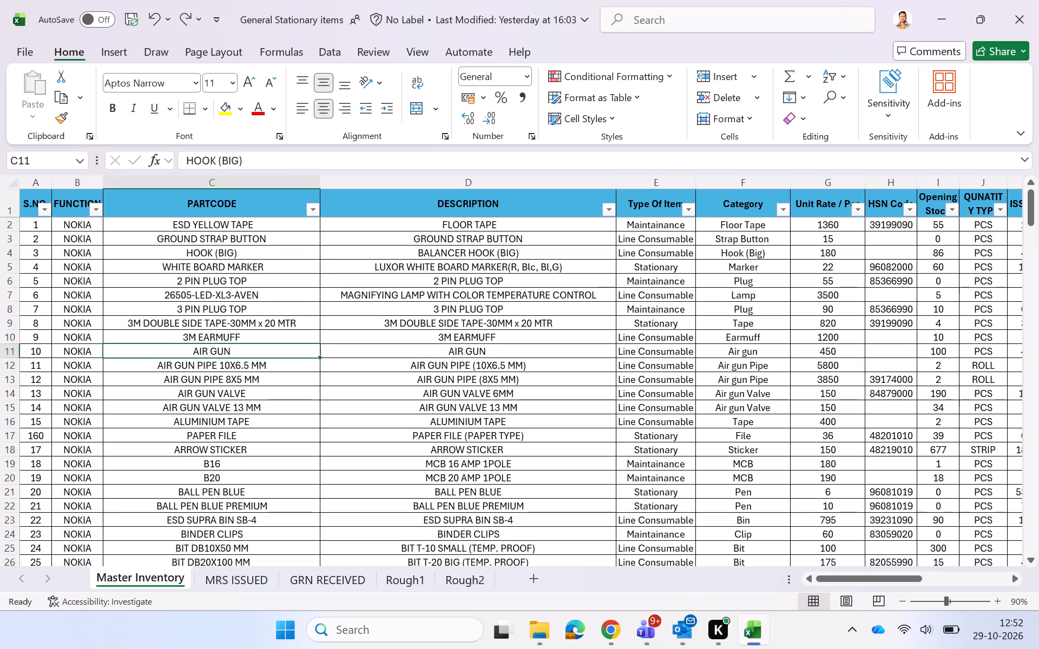
{"action": "key", "text": "ctrl+shift+l"}
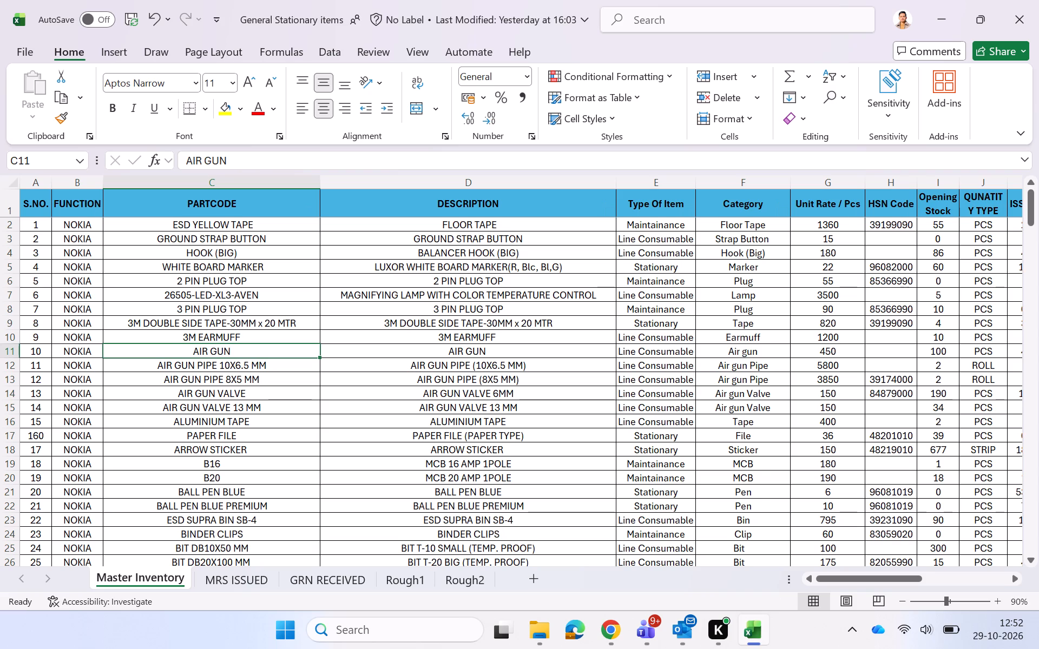
{"action": "scroll", "coordinate": [293, 345], "scroll_direction": "down", "scroll_amount": 2}
{"action": "scroll", "coordinate": [293, 345], "scroll_direction": "up", "scroll_amount": 5}
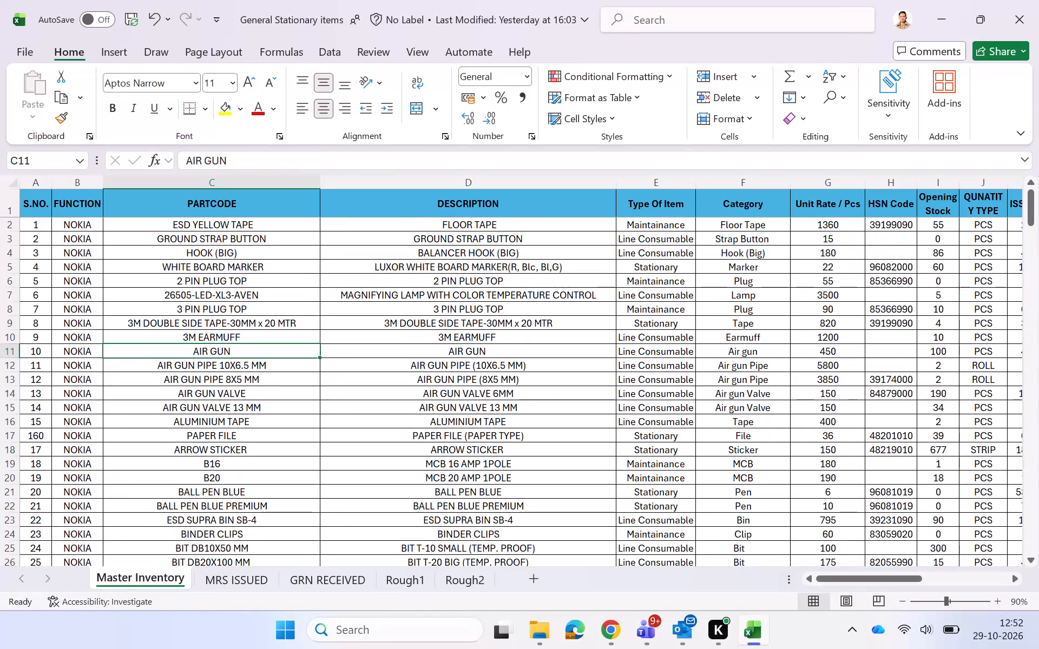
Fill vendor ECOREL and city DELHI down from row 415 into rows 416 to 418 of GRN RECEIVED.
{"action": "left_click", "coordinate": [213, 577]}
{"action": "left_click", "coordinate": [307, 570]}
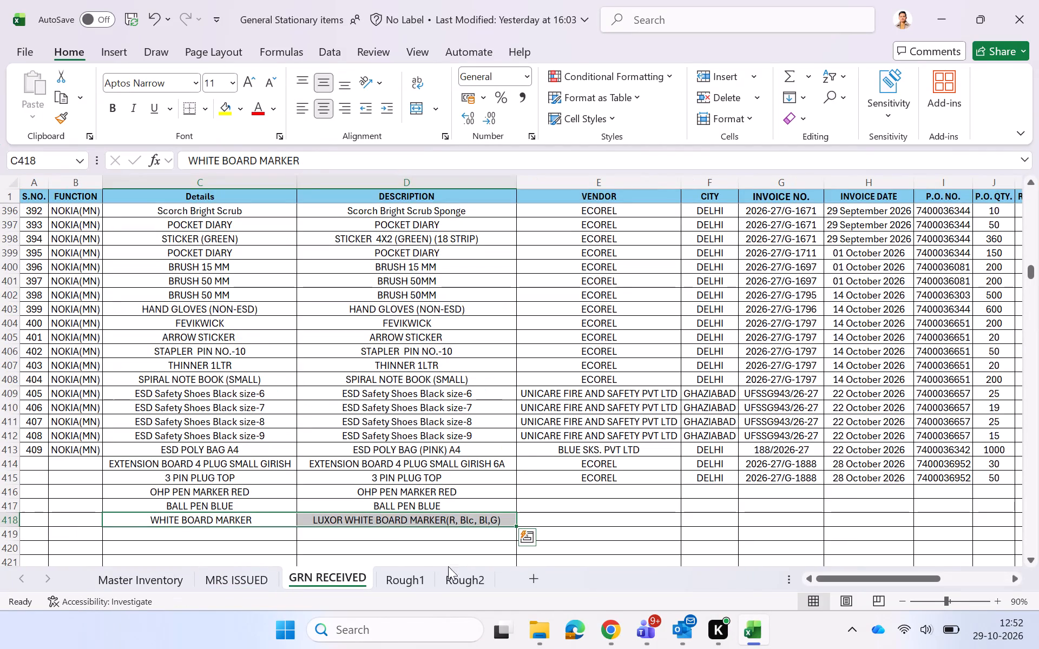
{"action": "left_click", "coordinate": [610, 486]}
{"action": "key", "text": "Up"}
{"action": "key", "text": "shift+Right"}
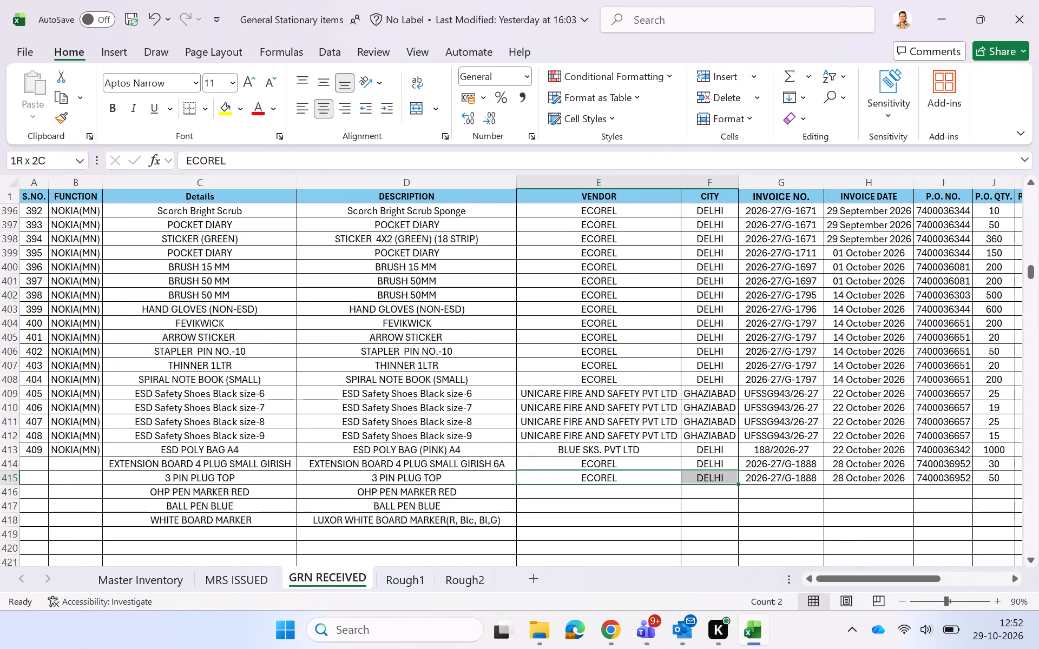
{"action": "key", "text": "shift+Down"}
{"action": "key", "text": "shift+Down"}
{"action": "key", "text": "shift+Down"}
{"action": "key", "text": "ctrl+d"}
Copy the invoice number from row 415 into row 416 and change it to 2026-27/G-1887.
{"action": "key", "text": "Right"}
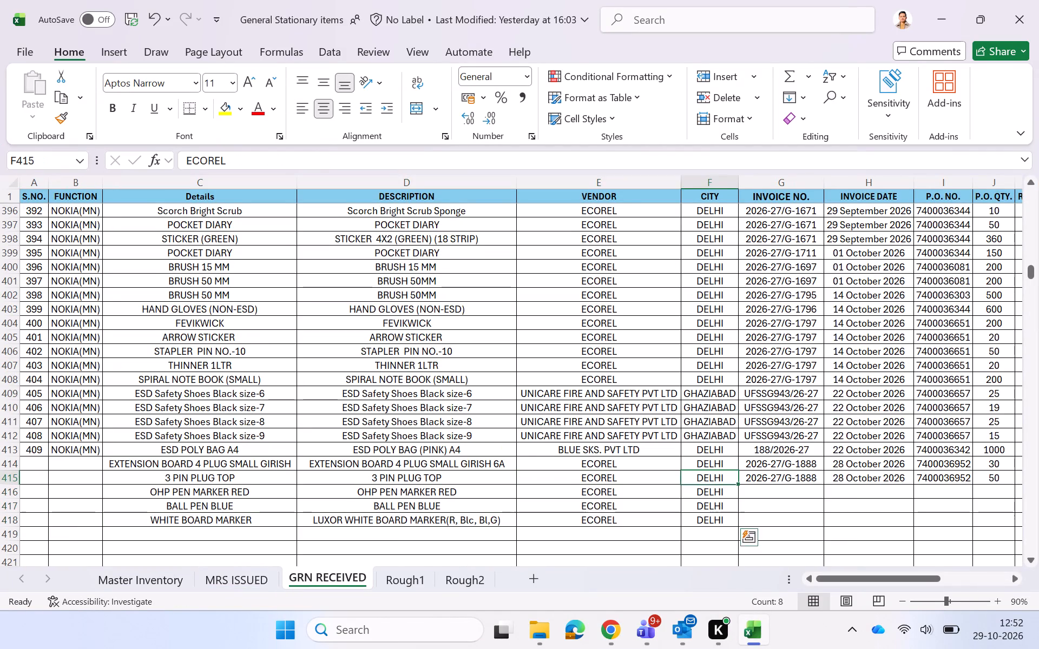
{"action": "key", "text": "Right"}
{"action": "key", "text": "ctrl+c"}
{"action": "key", "text": "Down"}
{"action": "key", "text": "ctrl+v"}
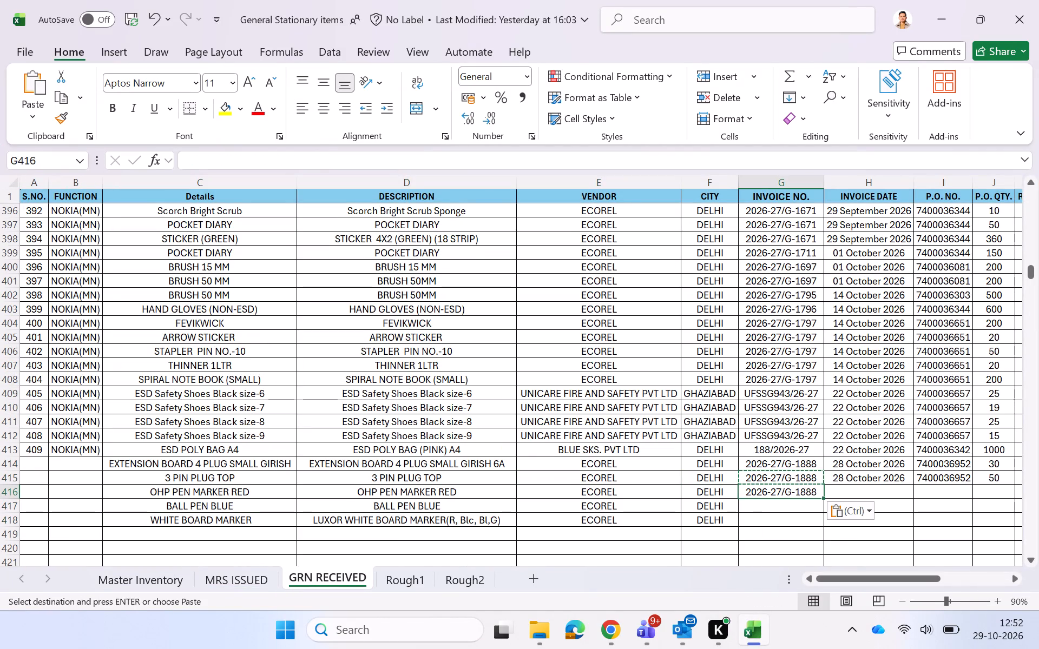
{"action": "double_click", "coordinate": [816, 493]}
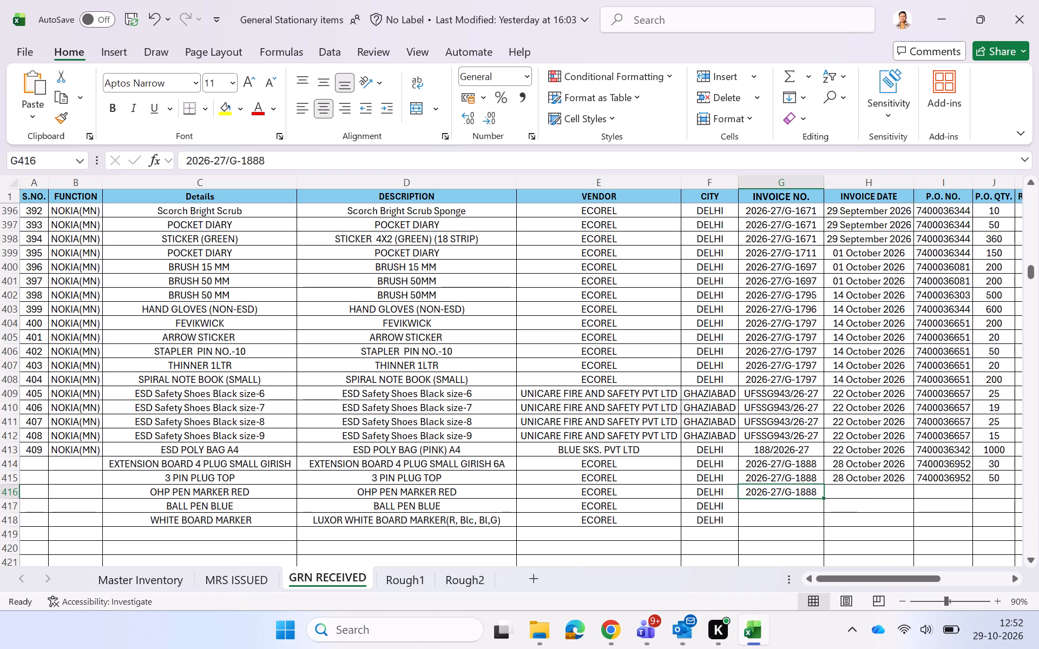
{"action": "key", "text": "BackSpace"}
{"action": "key", "text": "BackSpace"}
{"action": "key", "text": "BackSpace"}
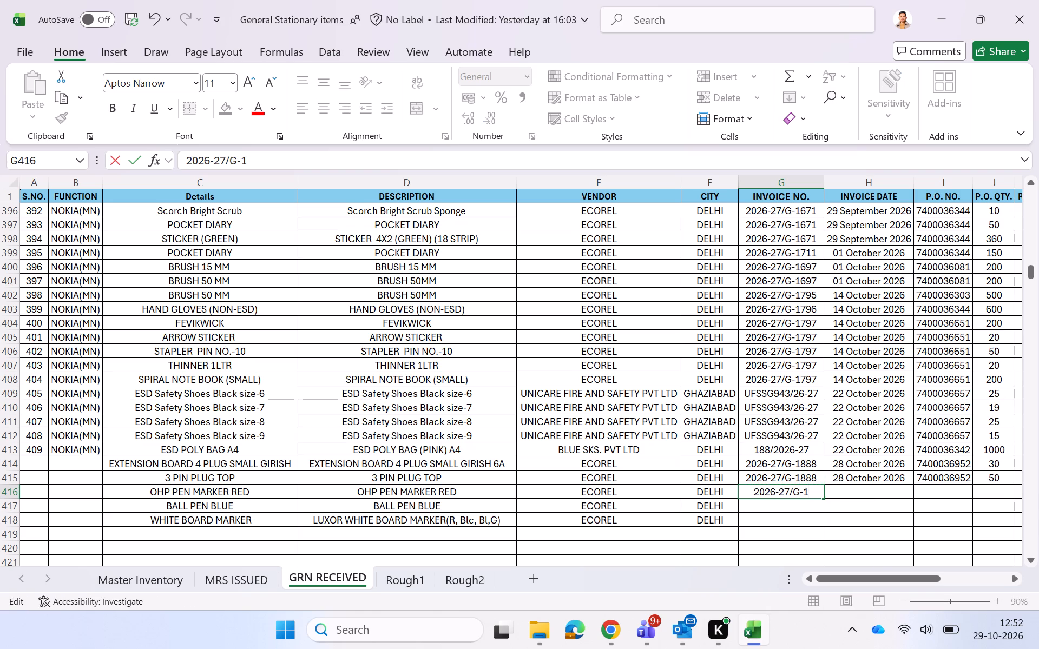
{"action": "type", "text": "887"}
{"action": "key", "text": "Right"}
{"action": "key", "text": "Return"}
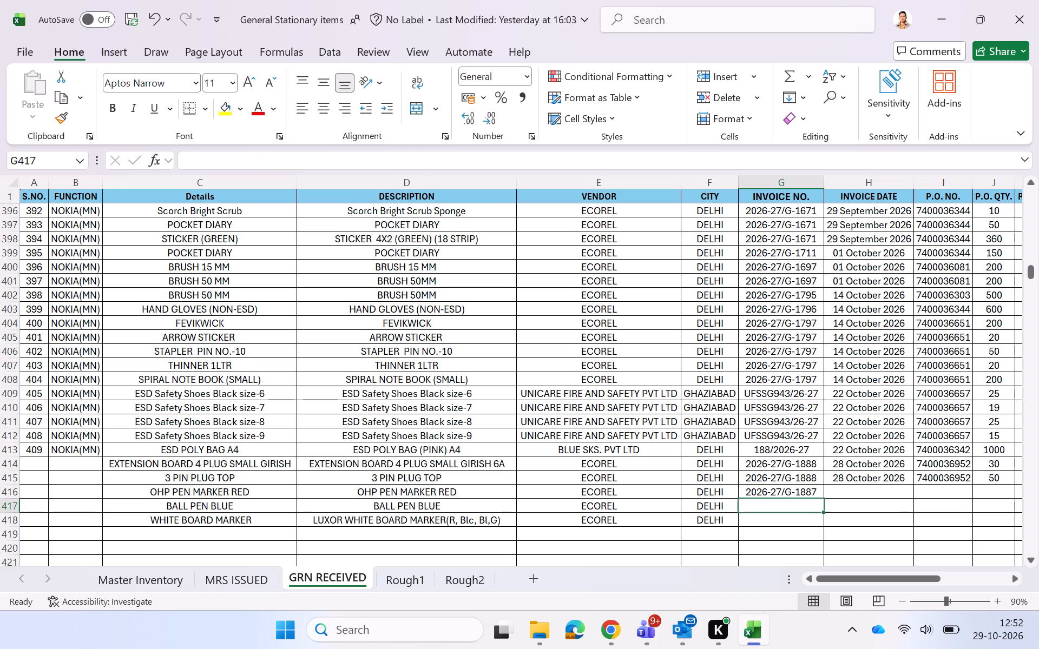
Fill the invoice date 28 October 2026 down from row 415 into row 416.
{"action": "key", "text": "Right"}
{"action": "key", "text": "Up"}
{"action": "key", "text": "Up"}
{"action": "key", "text": "shift+Down"}
{"action": "key", "text": "ctrl+d"}
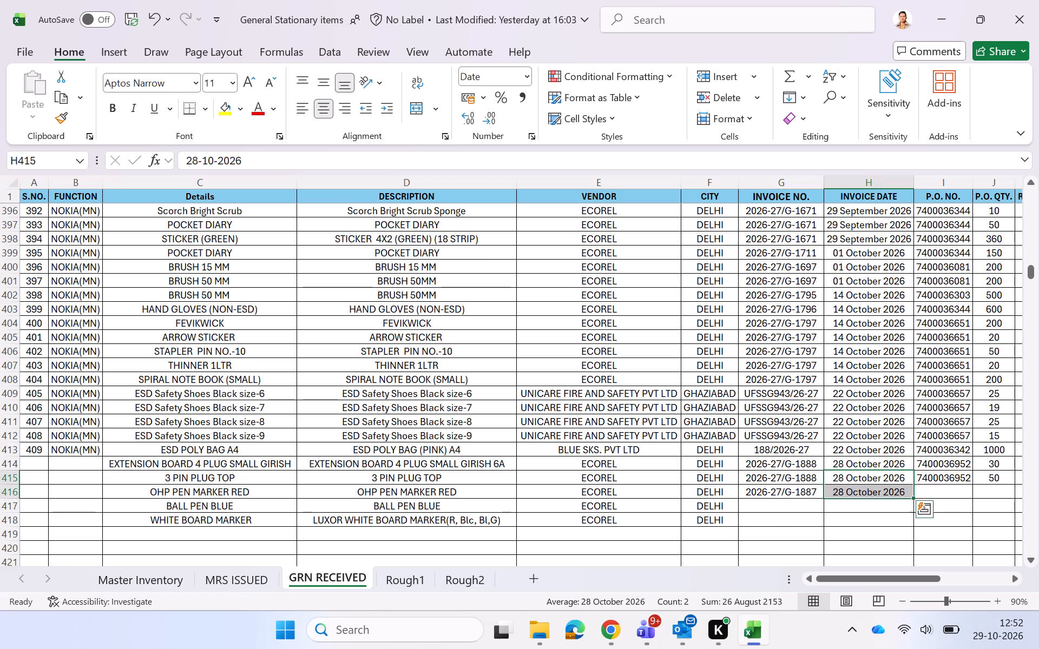
Select the invoice number, invoice date and P.O. number cells of row 416.
{"action": "key", "text": "Down"}
{"action": "key", "text": "Left"}
{"action": "key", "text": "shift+Right"}
{"action": "key", "text": "shift+Right"}
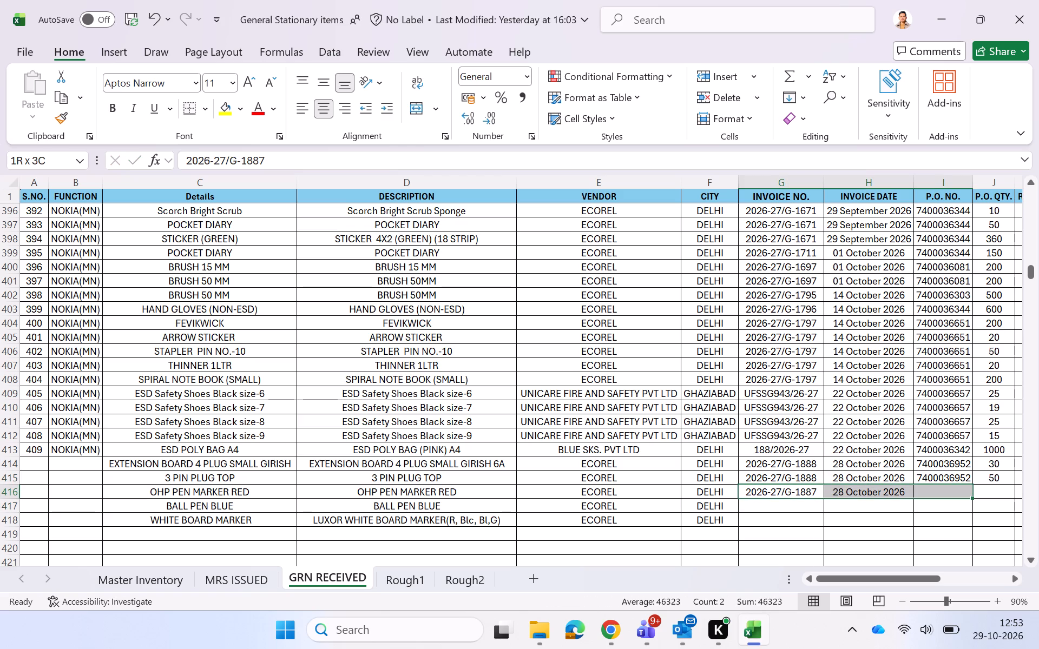
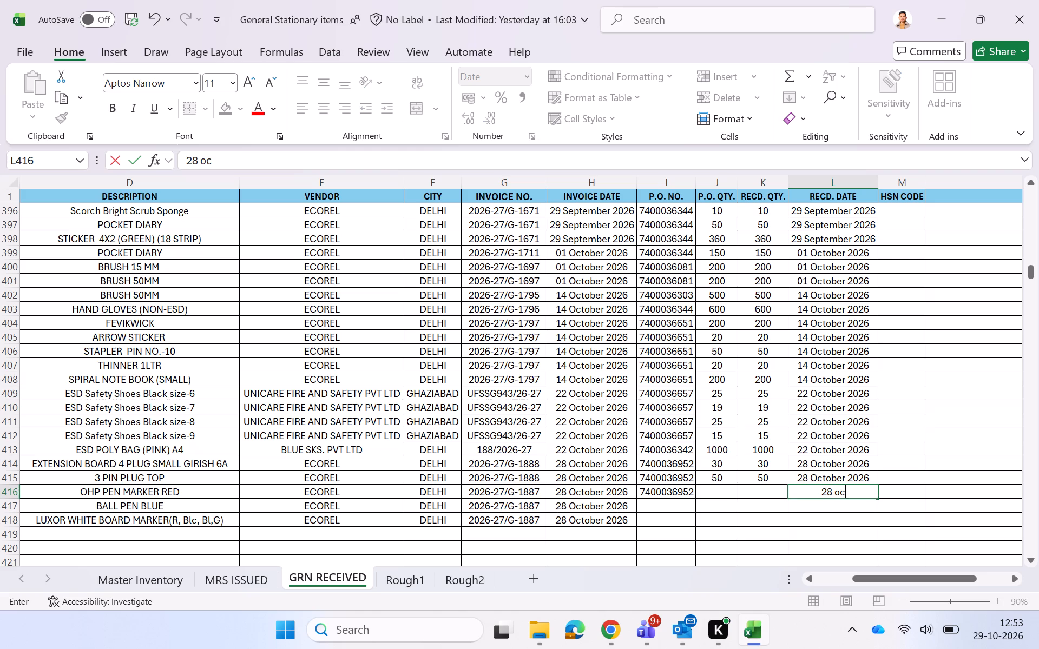
Complete the received date of row 416 in GRN RECEIVED as 28 October.
{"action": "type", "text": "t"}
{"action": "key", "text": "Return"}
{"action": "key", "text": "Left"}
{"action": "key", "text": "Left"}
{"action": "key", "text": "Up"}
{"action": "key", "text": "Left"}
{"action": "key", "text": "shift+Down"}
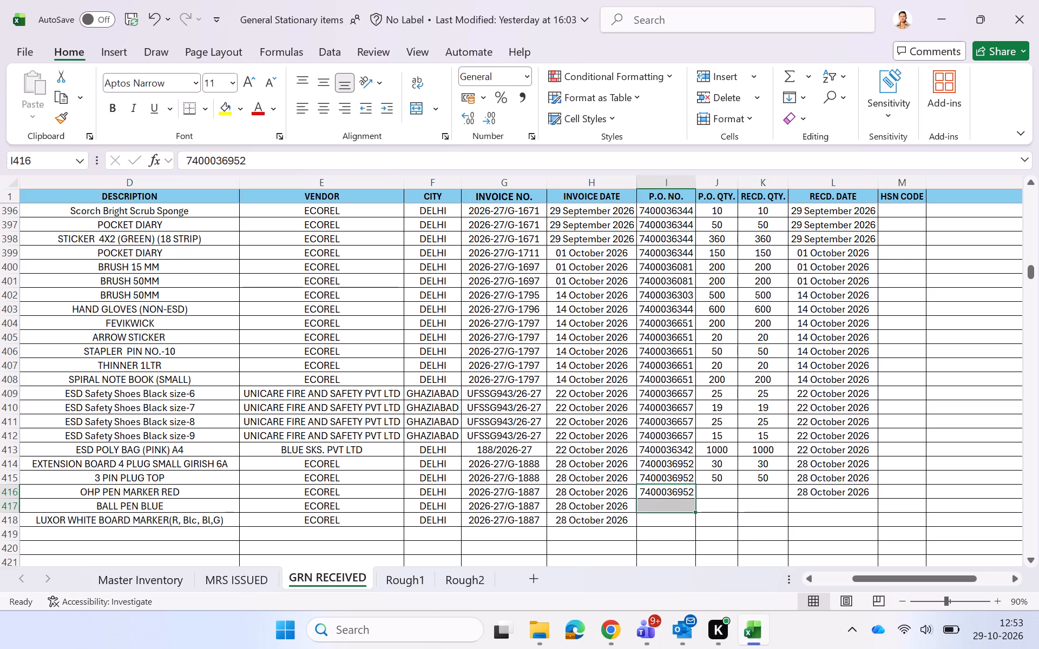
{"action": "key", "text": "shift+Down"}
{"action": "key", "text": "ctrl+d"}
Fill the received date 28 October 2026 down from row 416 into rows 417 and 418.
{"action": "key", "text": "Right"}
{"action": "key", "text": "Right"}
{"action": "key", "text": "Right"}
{"action": "key", "text": "shift+Down"}
{"action": "key", "text": "shift+Down"}
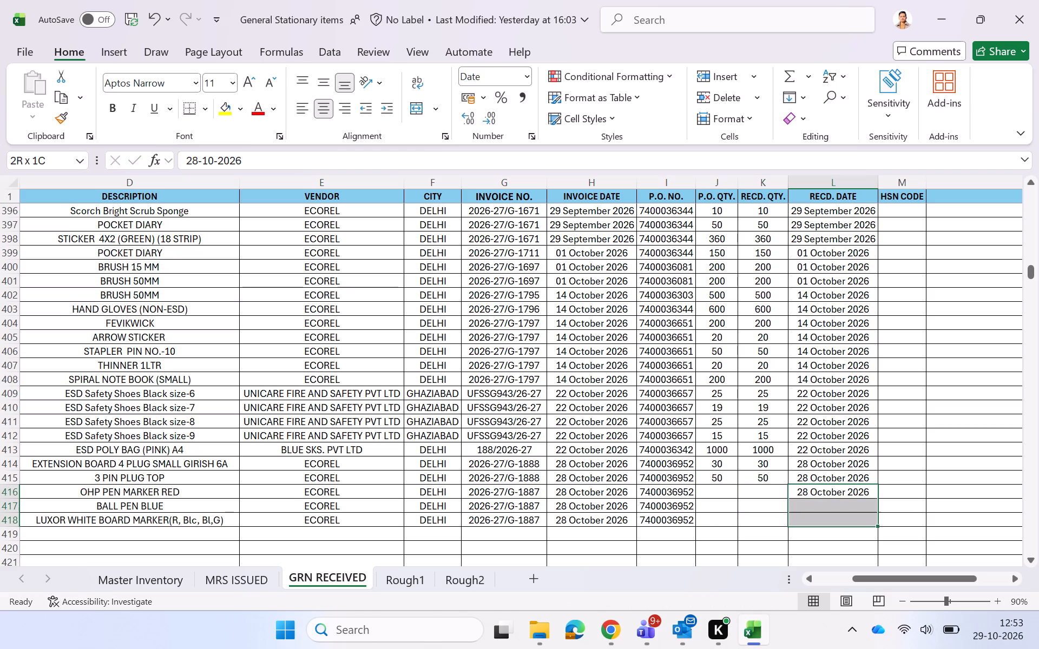
{"action": "key", "text": "ctrl+d"}
Enter 250 as both the P.O. quantity and received quantity for OHP PEN MARKER RED in row 416.
{"action": "key", "text": "Left"}
{"action": "key", "text": "Left"}
{"action": "type", "text": "250"}
{"action": "key", "text": "Right"}
{"action": "type", "text": "250"}
{"action": "key", "text": "Down"}
Enter P.O. and received quantities of 100 for BALL PEN BLUE in row 417 and 50 for the LUXOR white board marker in row 418.
{"action": "key", "text": "Left"}
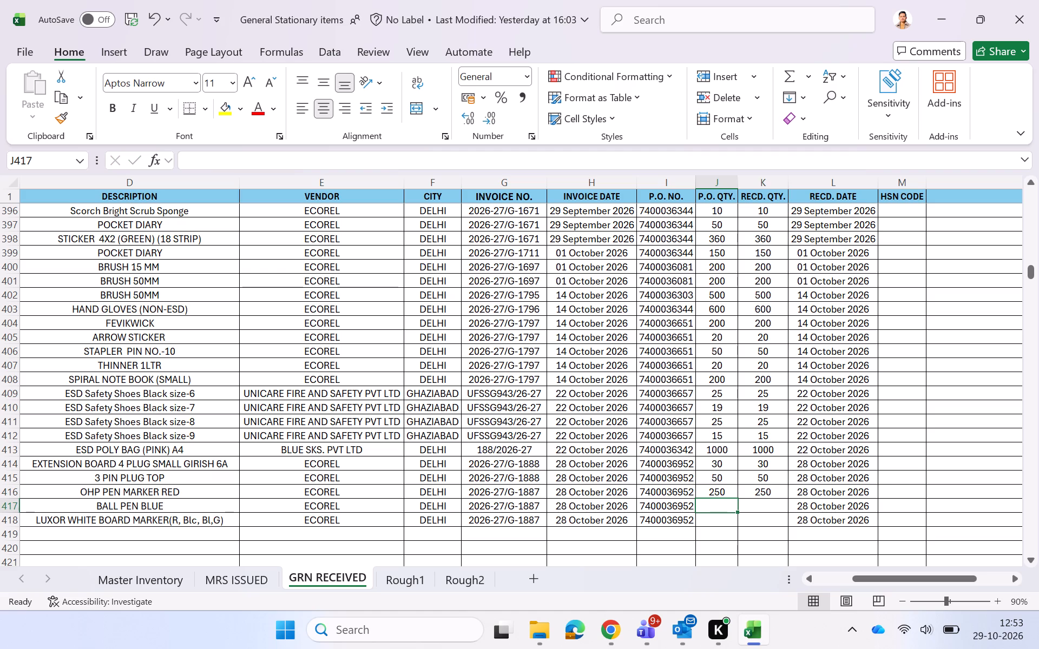
{"action": "type", "text": "100"}
{"action": "key", "text": "Right"}
{"action": "type", "text": "100"}
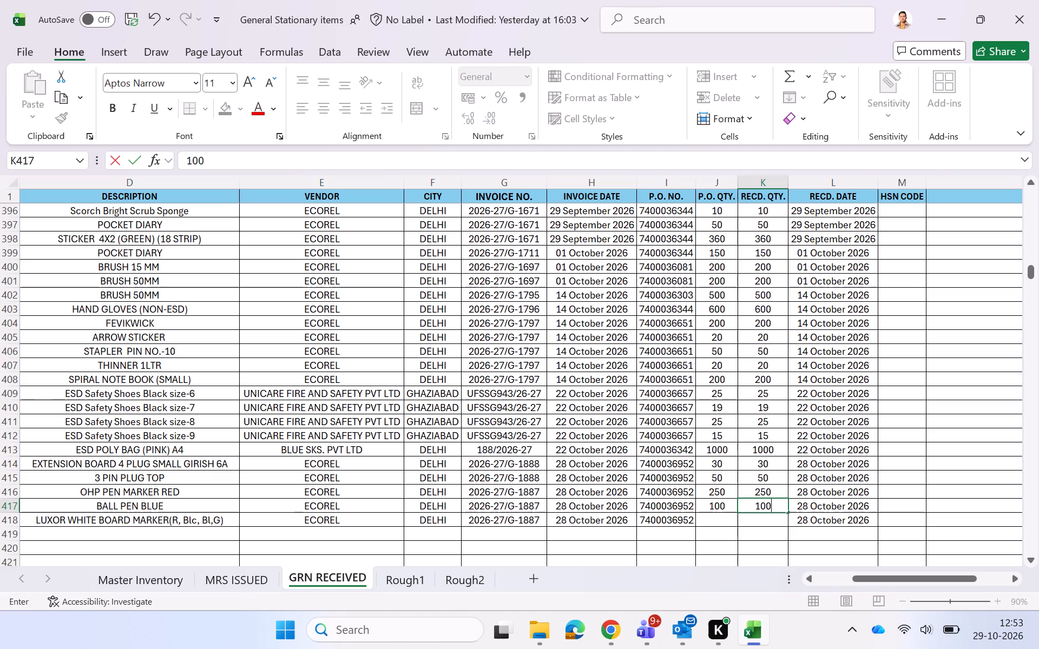
{"action": "key", "text": "Down"}
{"action": "key", "text": "Left"}
{"action": "type", "text": "50"}
{"action": "key", "text": "Right"}
{"action": "type", "text": "50"}
{"action": "key", "text": "Down"}
{"action": "key", "text": "Down"}
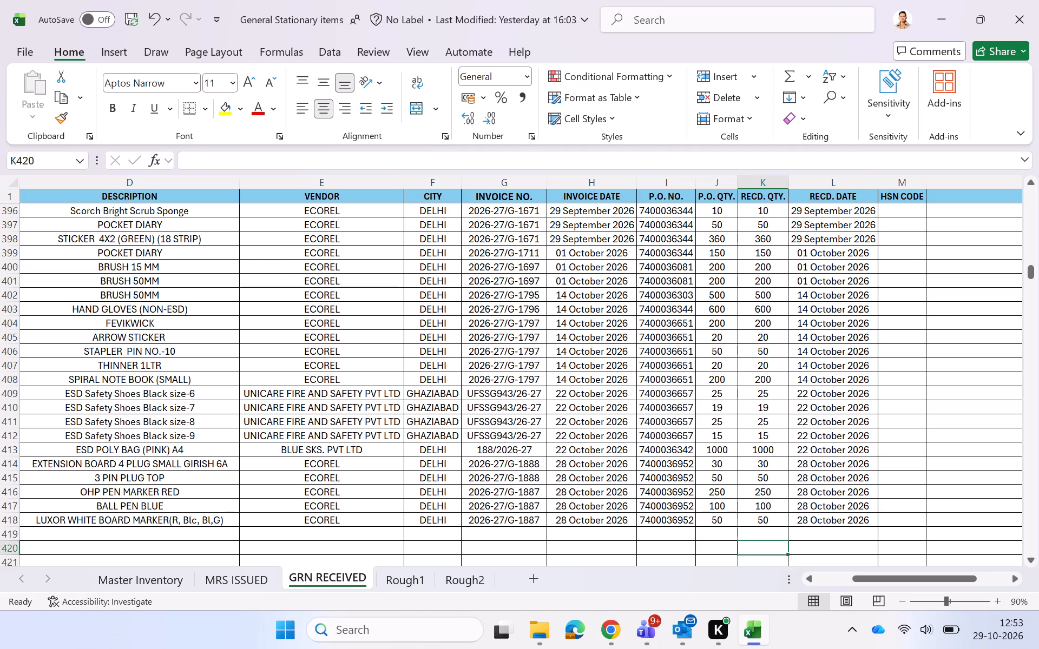
Save the workbook.
{"action": "key", "text": "ctrl+s"}
Fill the function NOKIA(MN) down from row 413 into rows 414 to 418.
{"action": "scroll", "coordinate": [832, 551], "scroll_direction": "down", "scroll_amount": 1}
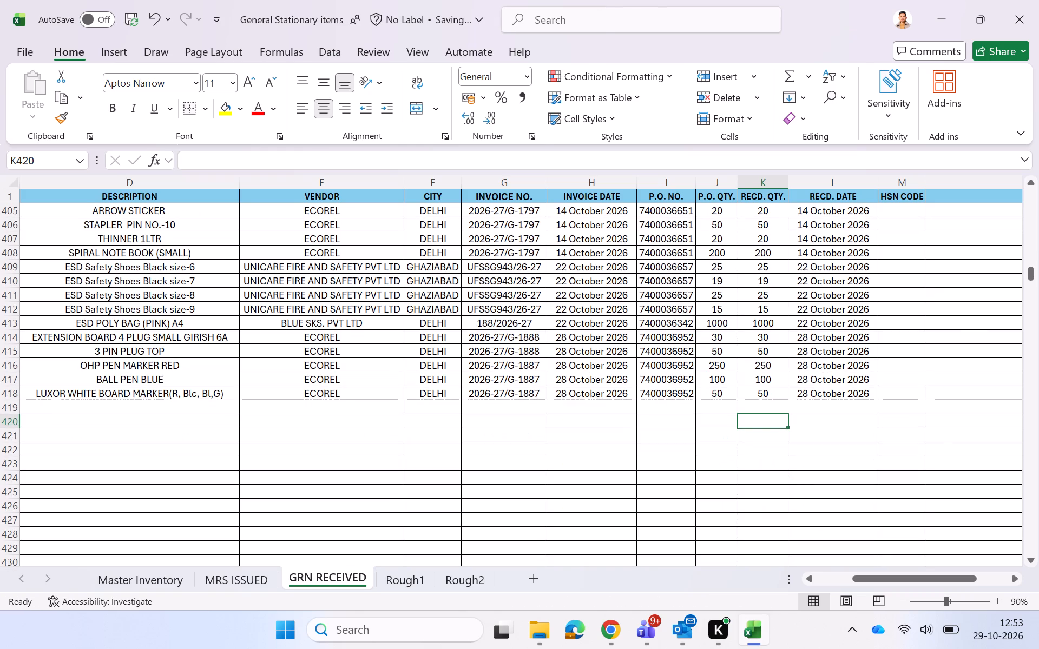
{"action": "scroll", "coordinate": [793, 482], "scroll_direction": "right", "scroll_amount": 5}
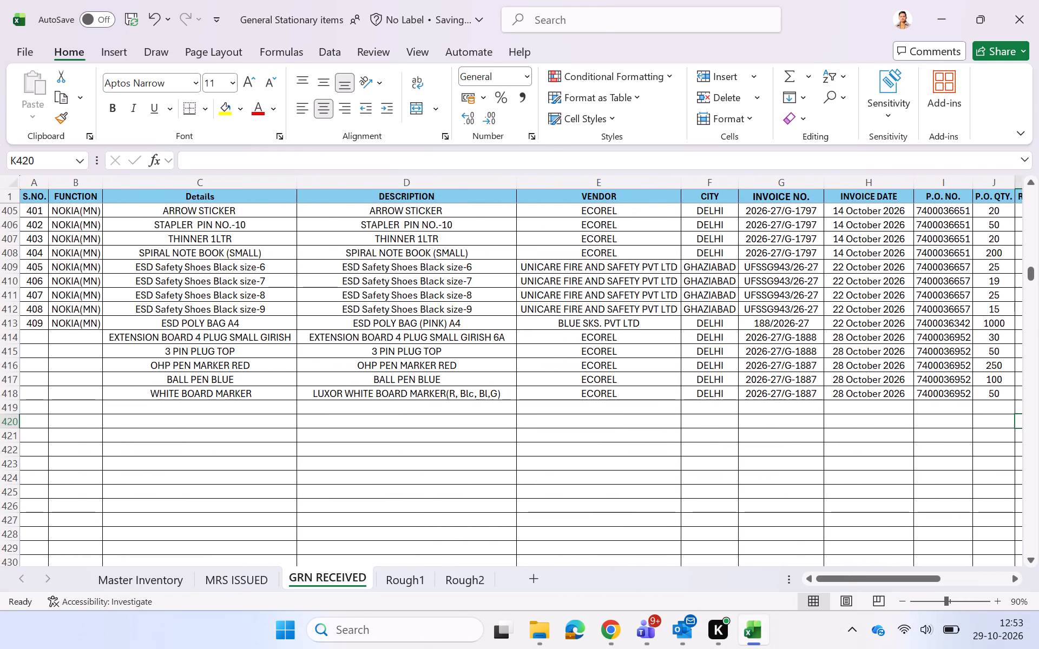
{"action": "left_click", "coordinate": [83, 319]}
{"action": "key", "text": "shift+Down"}
{"action": "key", "text": "shift+Down"}
{"action": "key", "text": "shift+Down"}
{"action": "key", "text": "shift+Down"}
{"action": "key", "text": "shift+Down"}
{"action": "key", "text": "ctrl+d"}
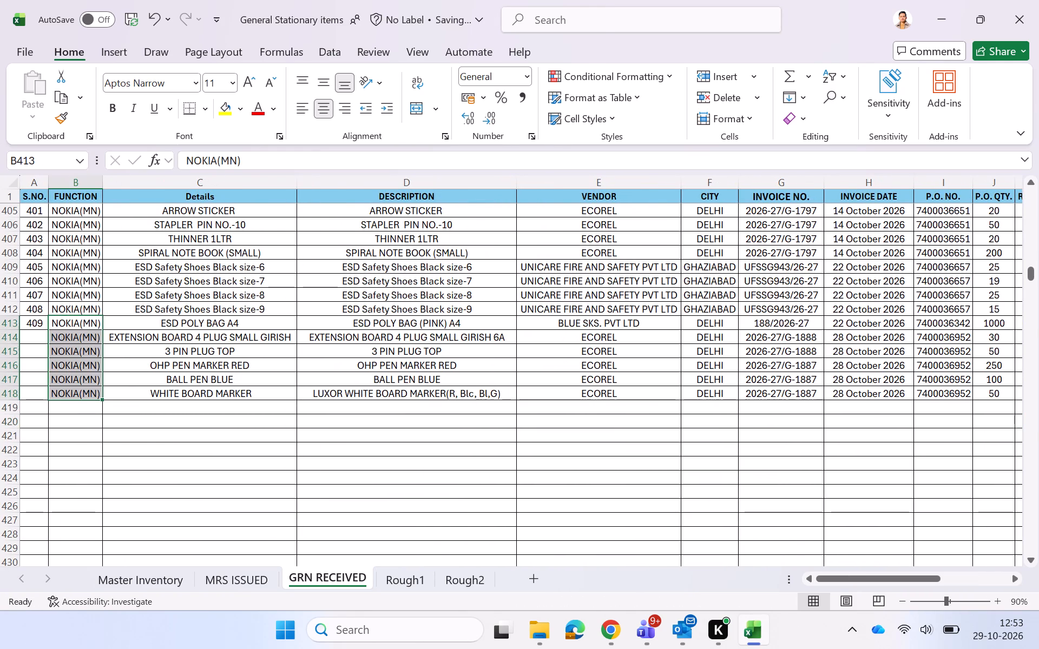
{"action": "left_click", "coordinate": [181, 445]}
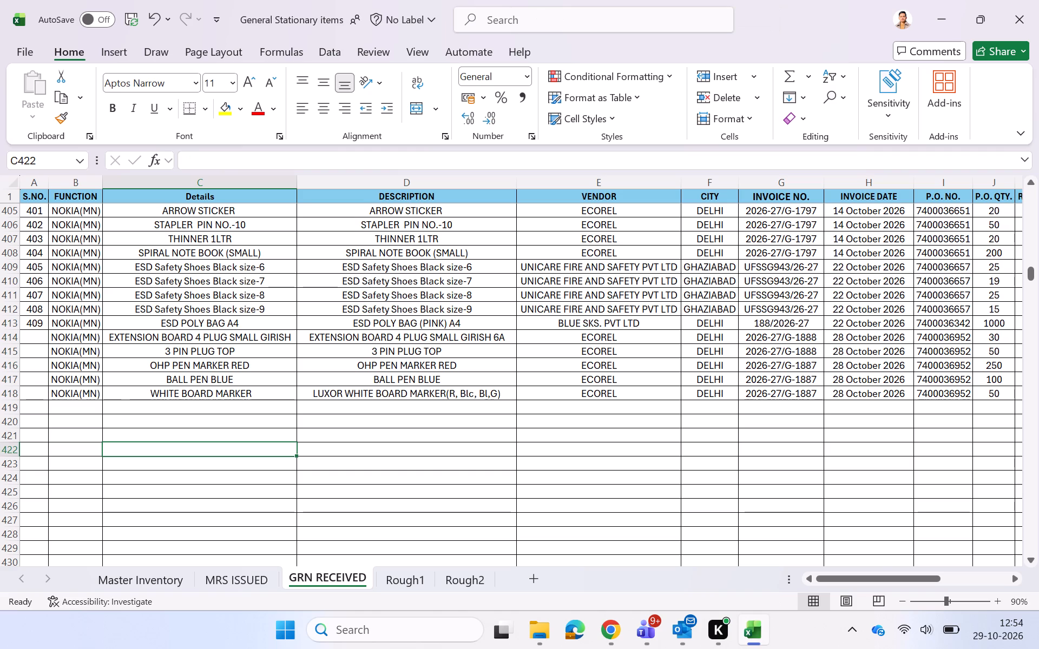
On the Master Inventory sheet, enter ESD Grid Tape as the part code in the first empty row, 236.
{"action": "left_click", "coordinate": [158, 571]}
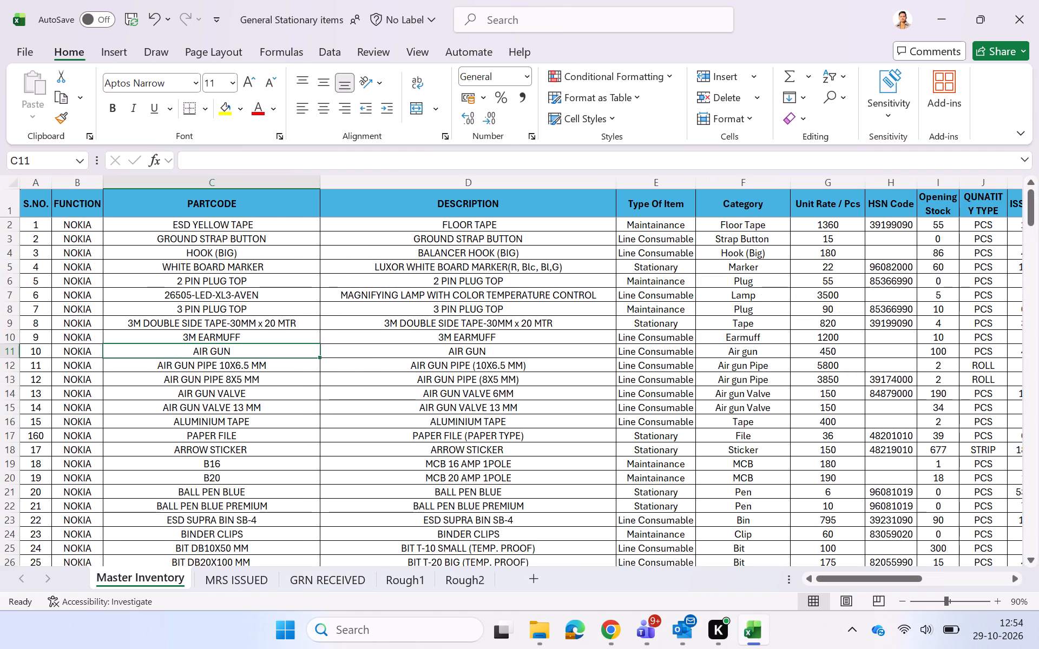
{"action": "left_click", "coordinate": [226, 490]}
{"action": "key", "text": "ctrl+Down"}
{"action": "key", "text": "Down"}
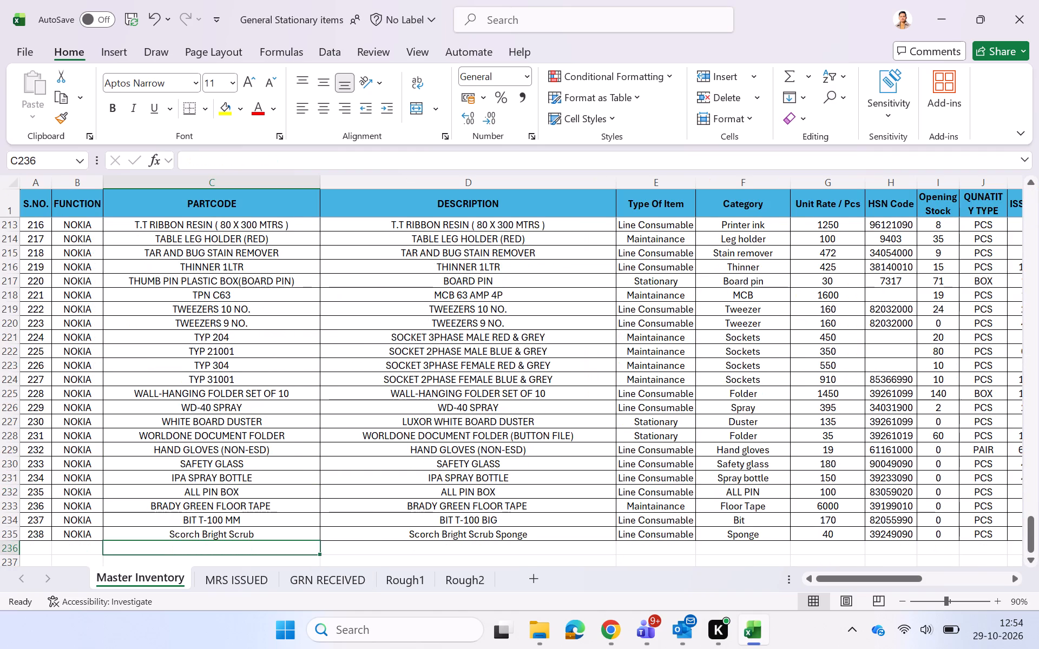
{"action": "type", "text": "ESD"}
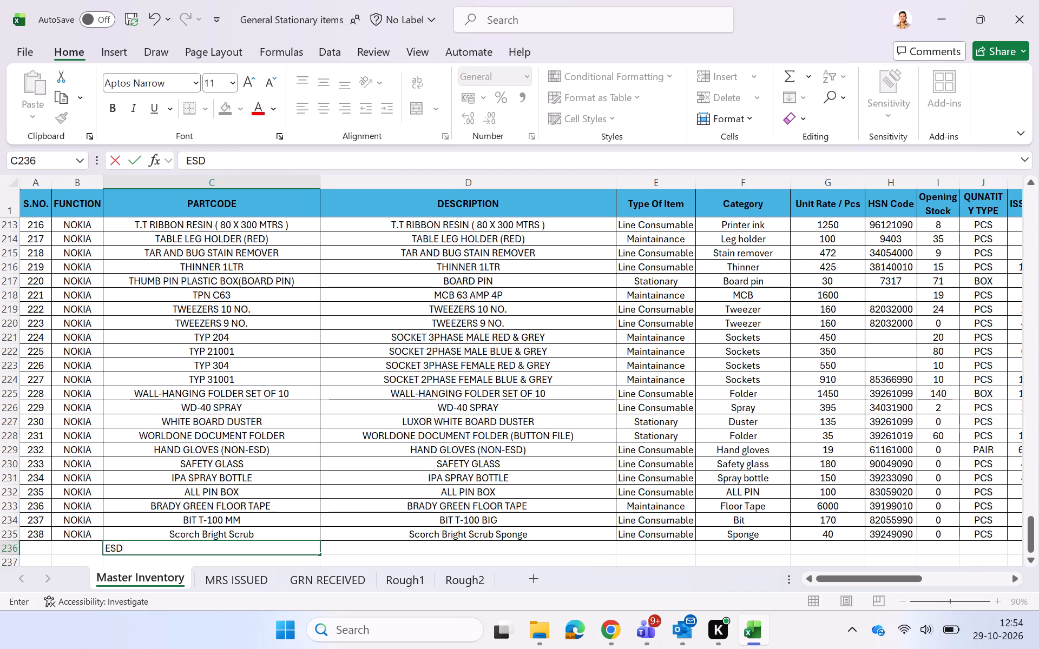
{"action": "key", "text": "space"}
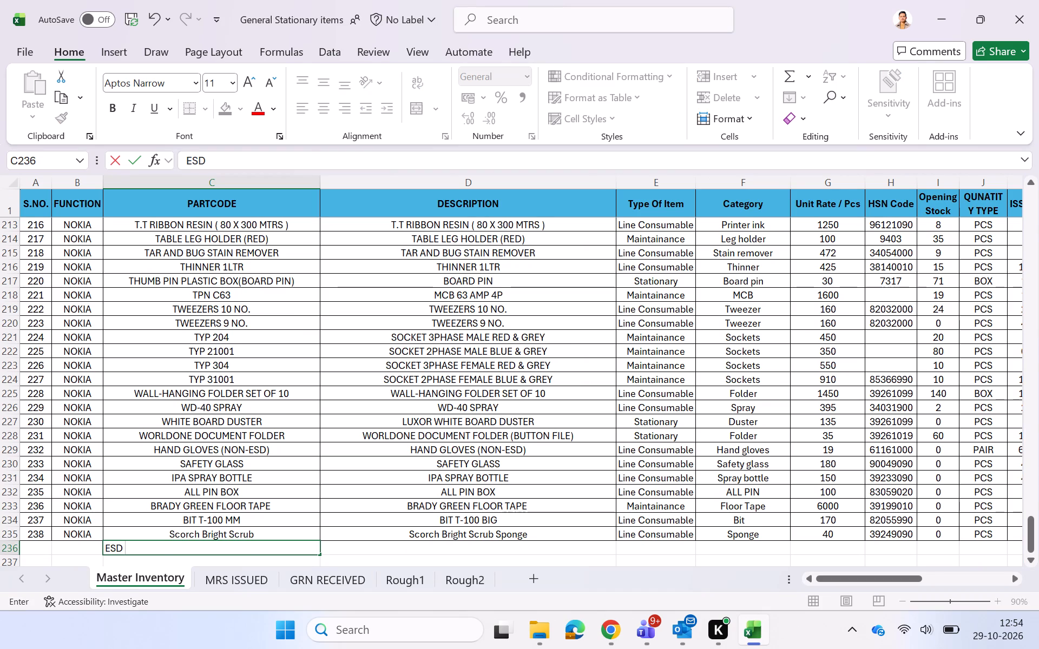
{"action": "type", "text": "Grid"}
{"action": "key", "text": "space"}
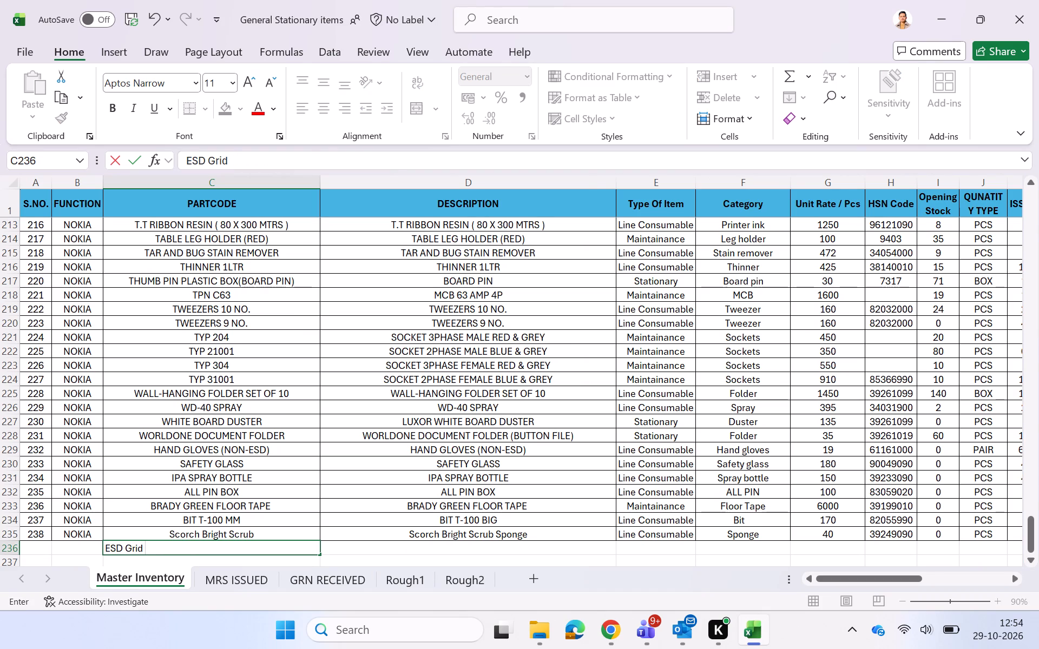
{"action": "type", "text": "Tape"}
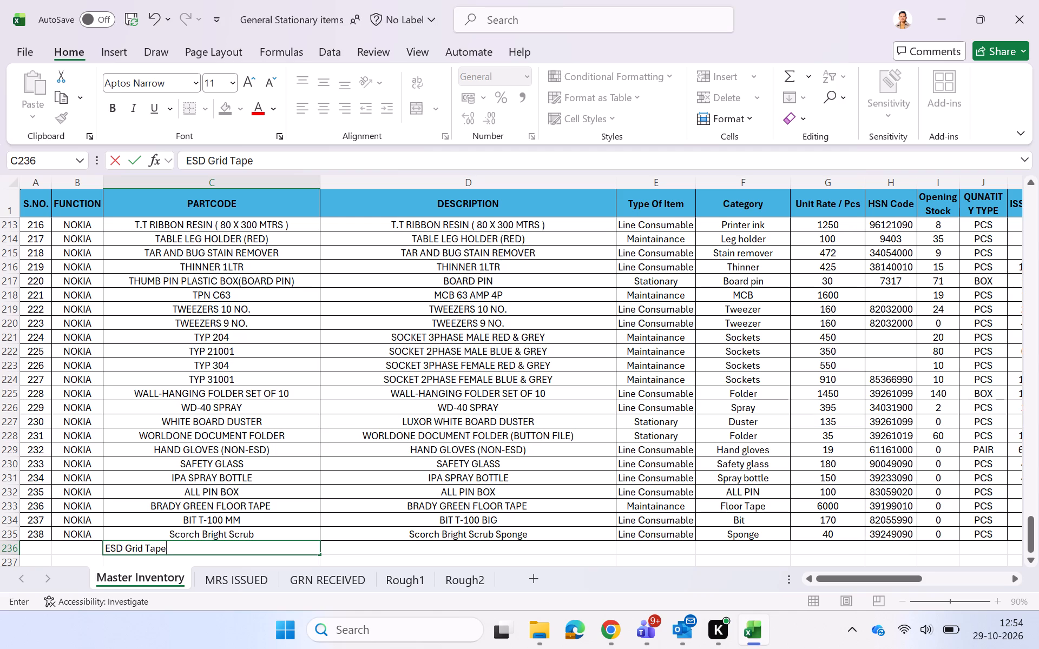
{"action": "key", "text": "Right"}
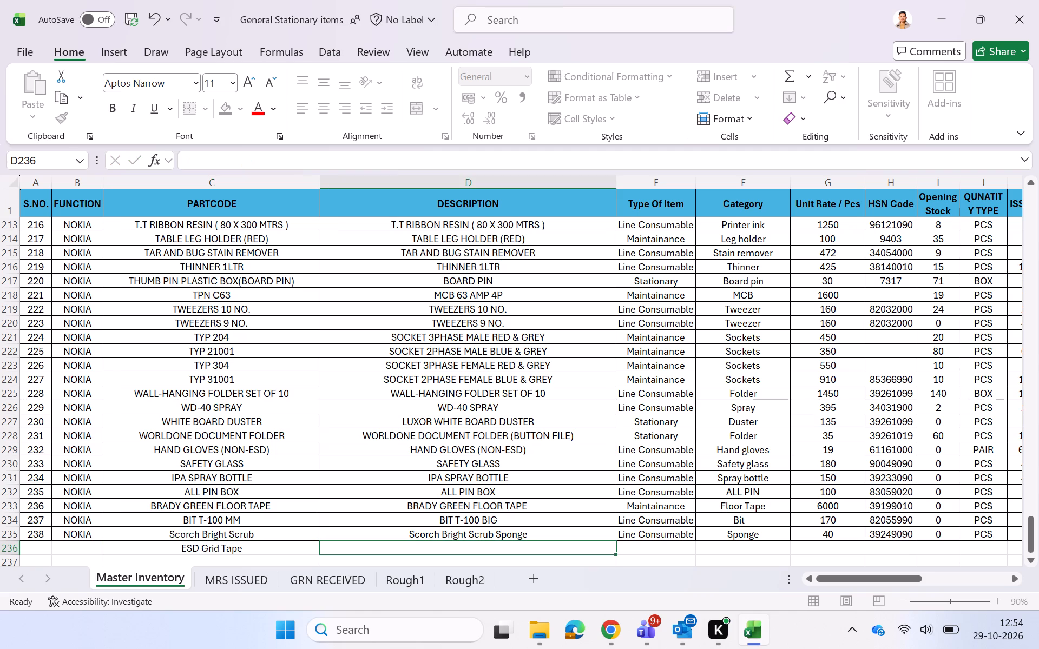
Copy the part code of row 236 into its description and extend it to ESD Grid Tape-Black.
{"action": "scroll", "coordinate": [226, 490], "scroll_direction": "down", "scroll_amount": 1}
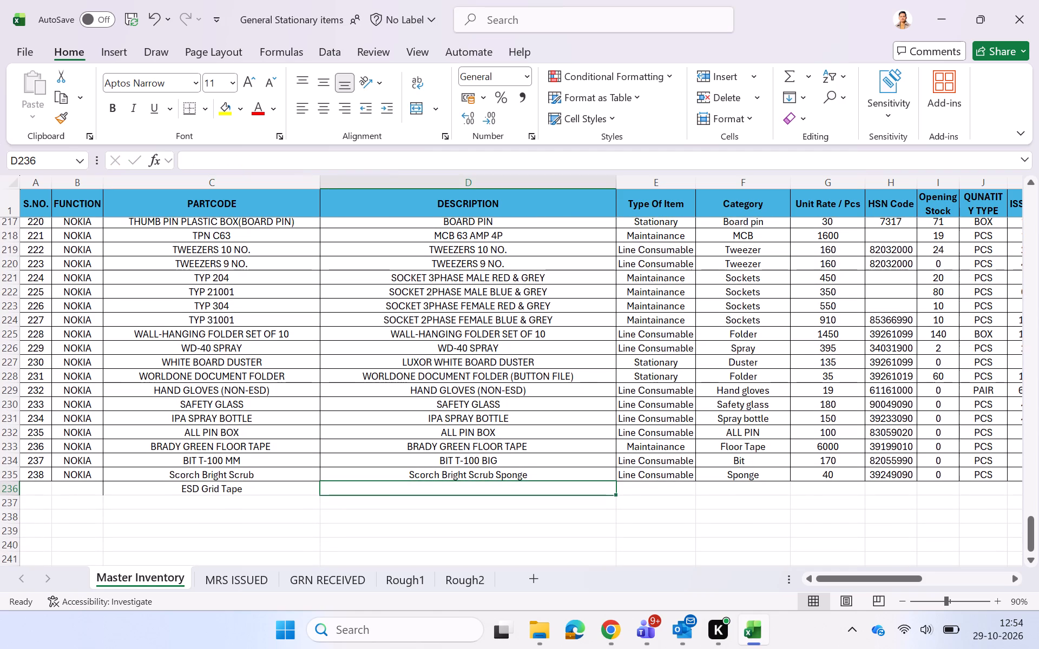
{"action": "key", "text": "Left"}
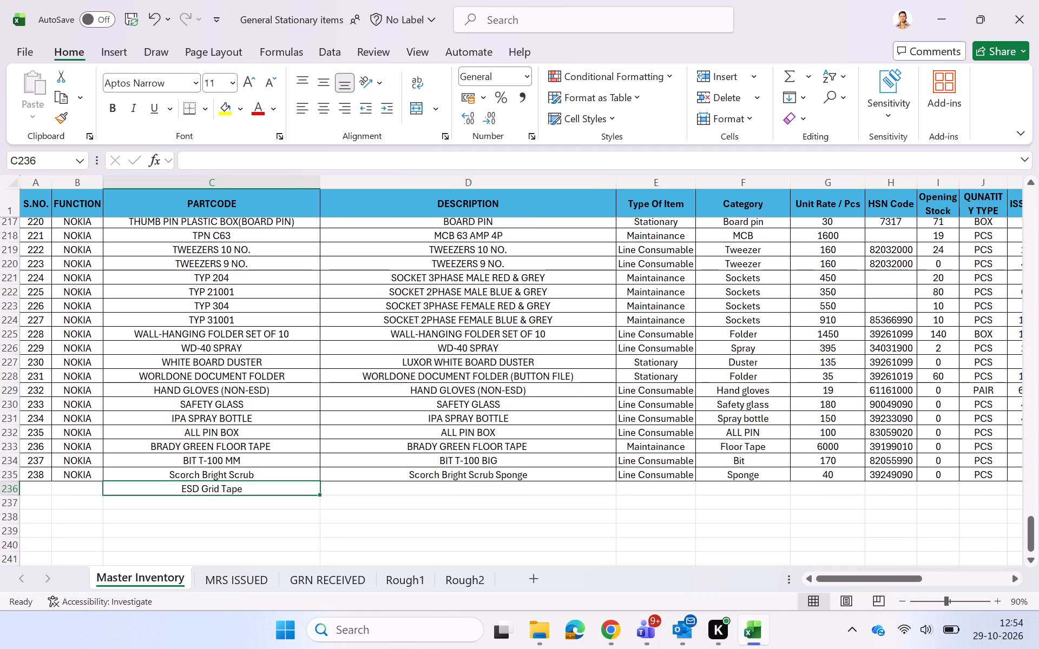
{"action": "key", "text": "ctrl+c"}
{"action": "key", "text": "Right"}
{"action": "key", "text": "ctrl+v"}
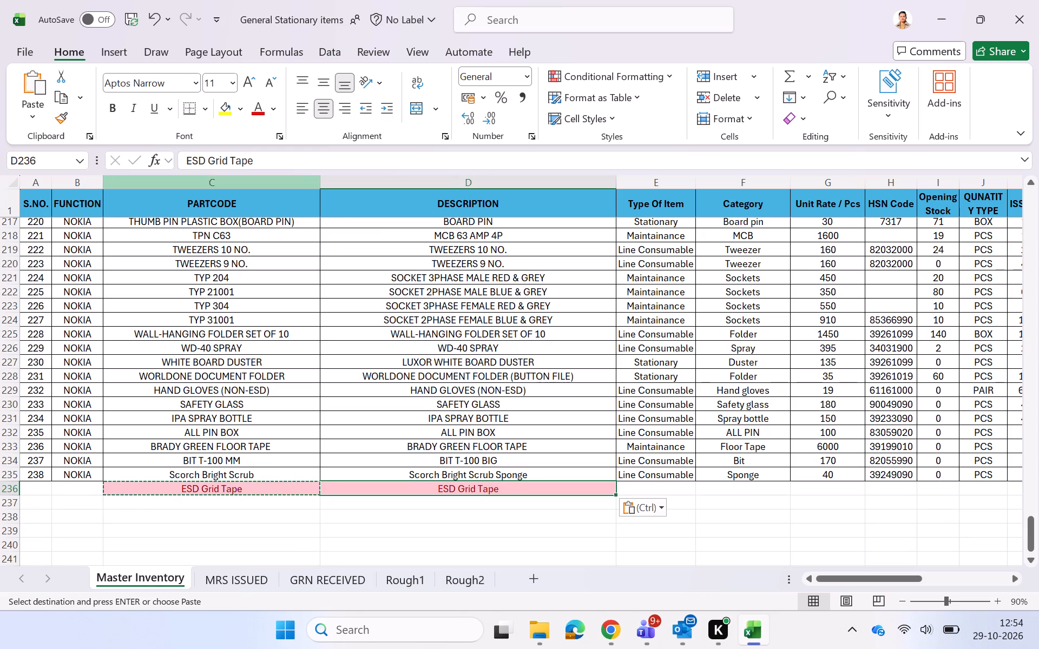
{"action": "left_click", "coordinate": [286, 169]}
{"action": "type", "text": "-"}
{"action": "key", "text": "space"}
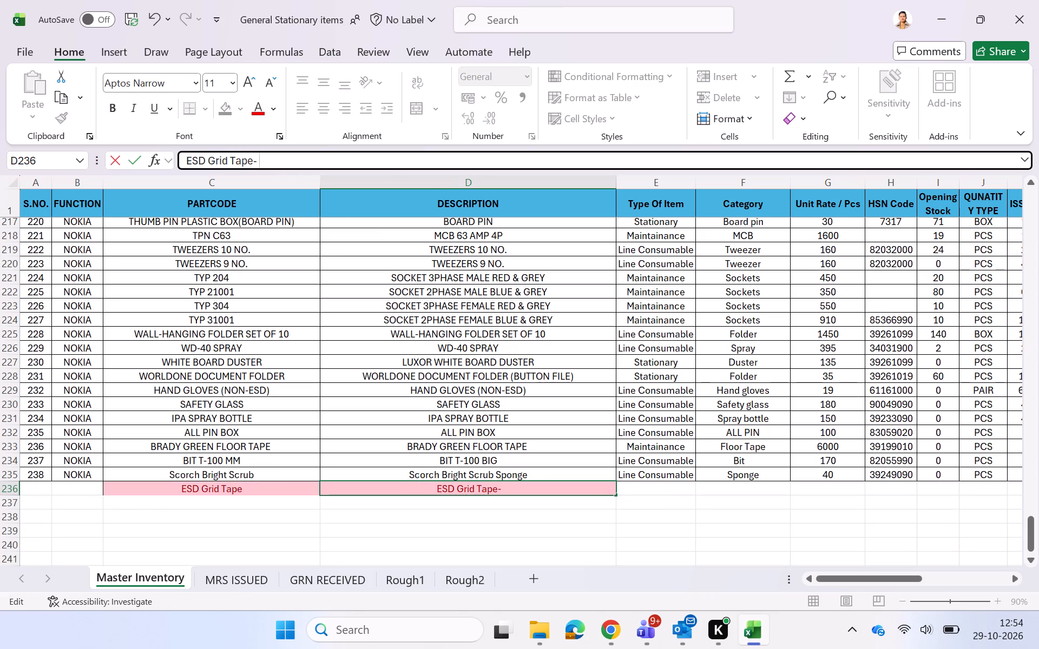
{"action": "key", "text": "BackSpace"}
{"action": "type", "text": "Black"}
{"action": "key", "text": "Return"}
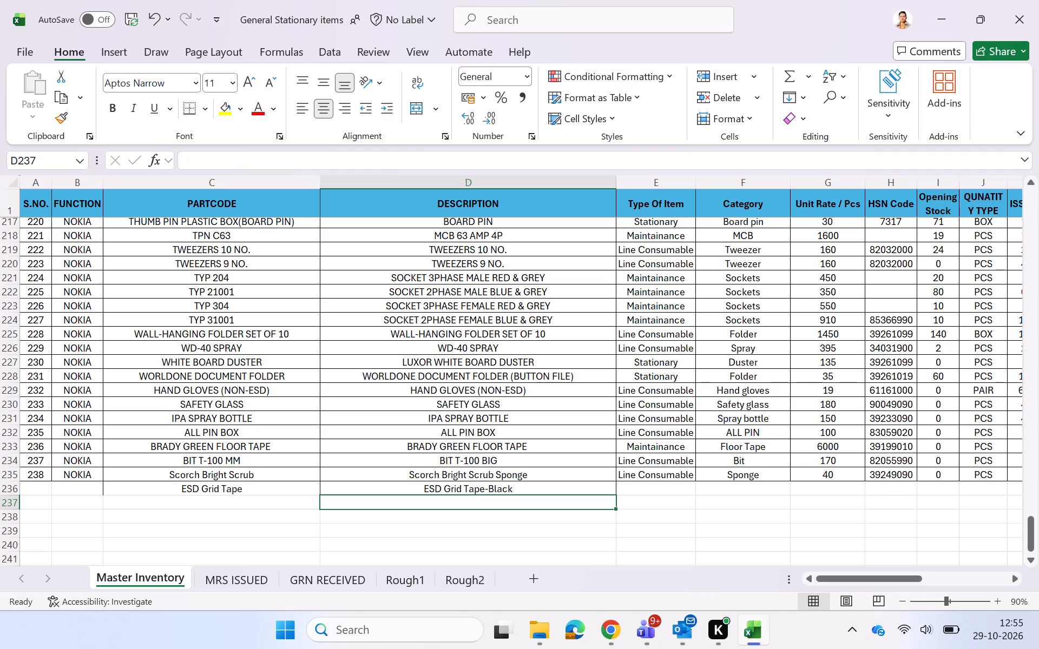
Set the type of item in row 236 to Line Consumable.
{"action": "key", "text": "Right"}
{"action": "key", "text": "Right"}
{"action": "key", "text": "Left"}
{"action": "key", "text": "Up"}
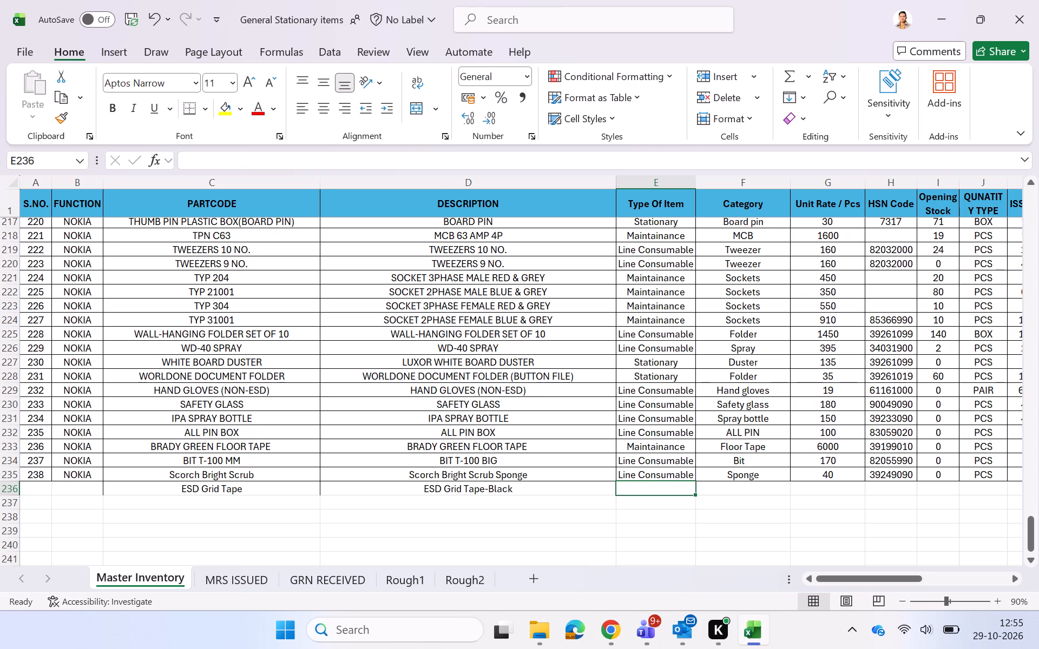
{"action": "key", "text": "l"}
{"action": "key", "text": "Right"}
Enter Tape as the category in row 236.
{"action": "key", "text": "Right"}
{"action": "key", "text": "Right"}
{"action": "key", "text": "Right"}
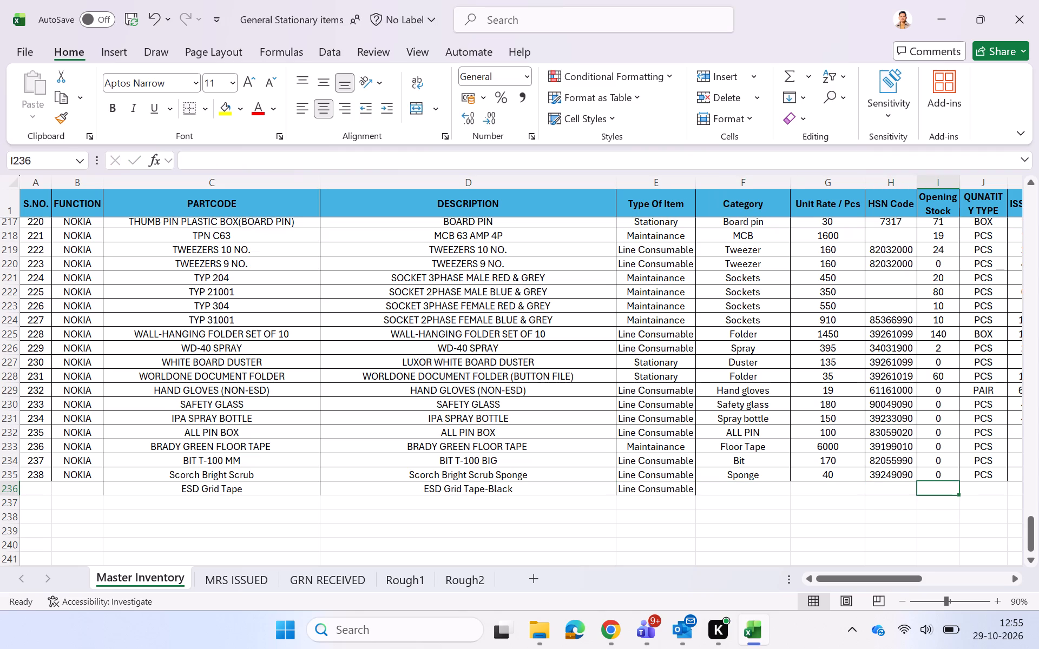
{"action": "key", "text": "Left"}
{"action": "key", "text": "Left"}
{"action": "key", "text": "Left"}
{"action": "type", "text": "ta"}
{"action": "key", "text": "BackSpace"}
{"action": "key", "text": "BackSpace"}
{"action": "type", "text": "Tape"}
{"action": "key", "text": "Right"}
Enter 425 as the unit rate per piece in row 236.
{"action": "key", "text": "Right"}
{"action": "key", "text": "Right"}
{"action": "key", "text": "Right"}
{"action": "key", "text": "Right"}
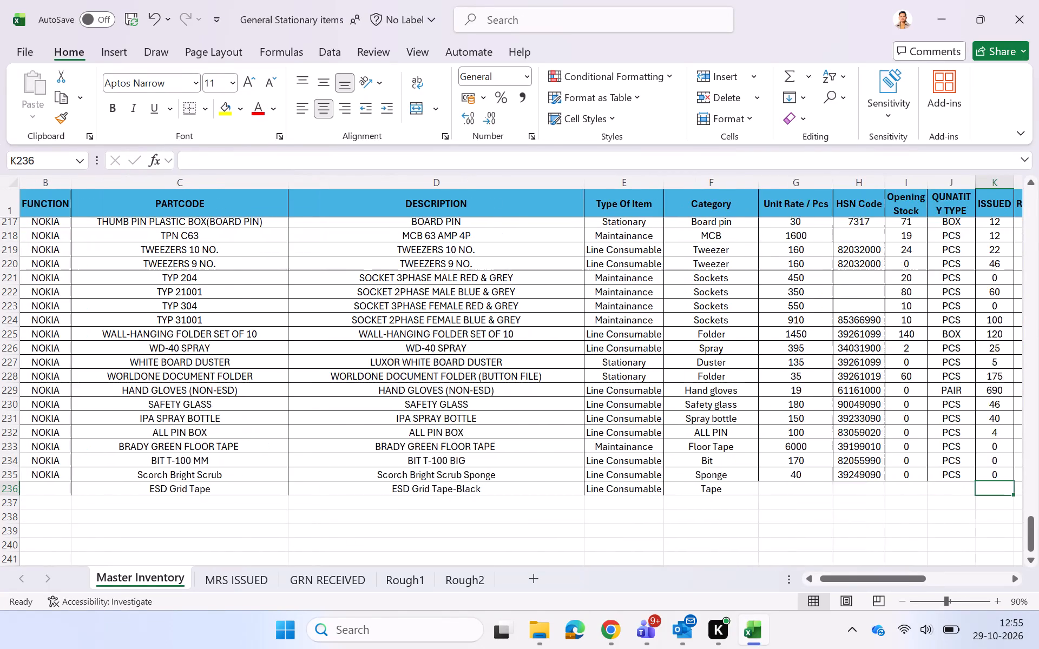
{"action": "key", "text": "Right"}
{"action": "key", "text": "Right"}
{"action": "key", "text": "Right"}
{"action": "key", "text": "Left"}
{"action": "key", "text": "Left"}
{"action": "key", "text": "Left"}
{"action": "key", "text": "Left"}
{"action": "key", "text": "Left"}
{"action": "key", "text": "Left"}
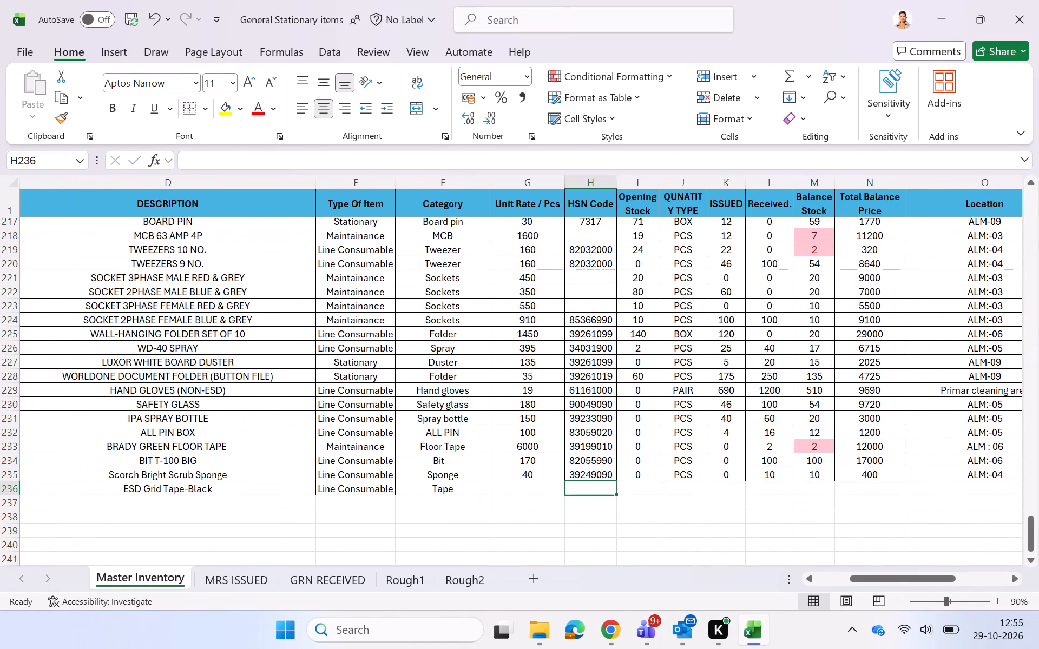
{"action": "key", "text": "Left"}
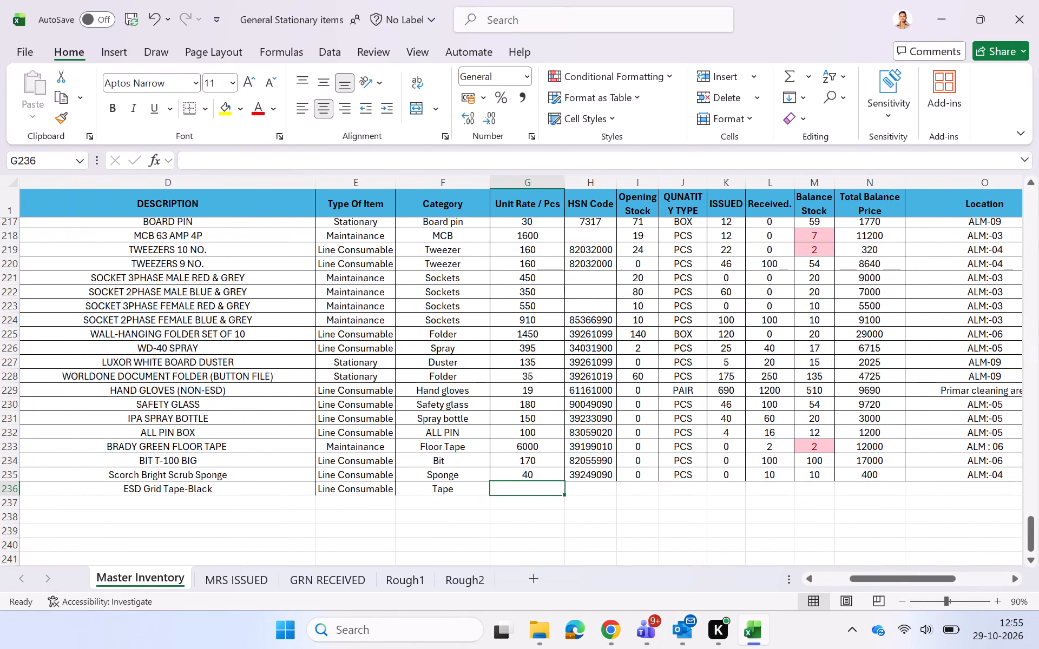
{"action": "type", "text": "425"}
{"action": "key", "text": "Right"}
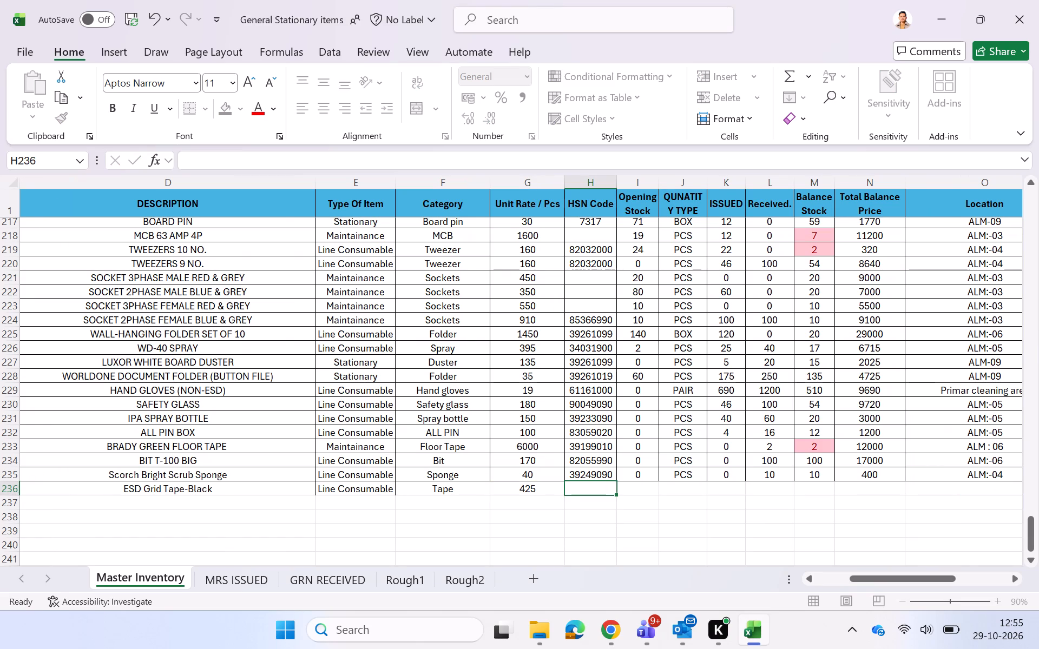
Enter HSN code 39199090 for the ESD Grid Tape in row 236.
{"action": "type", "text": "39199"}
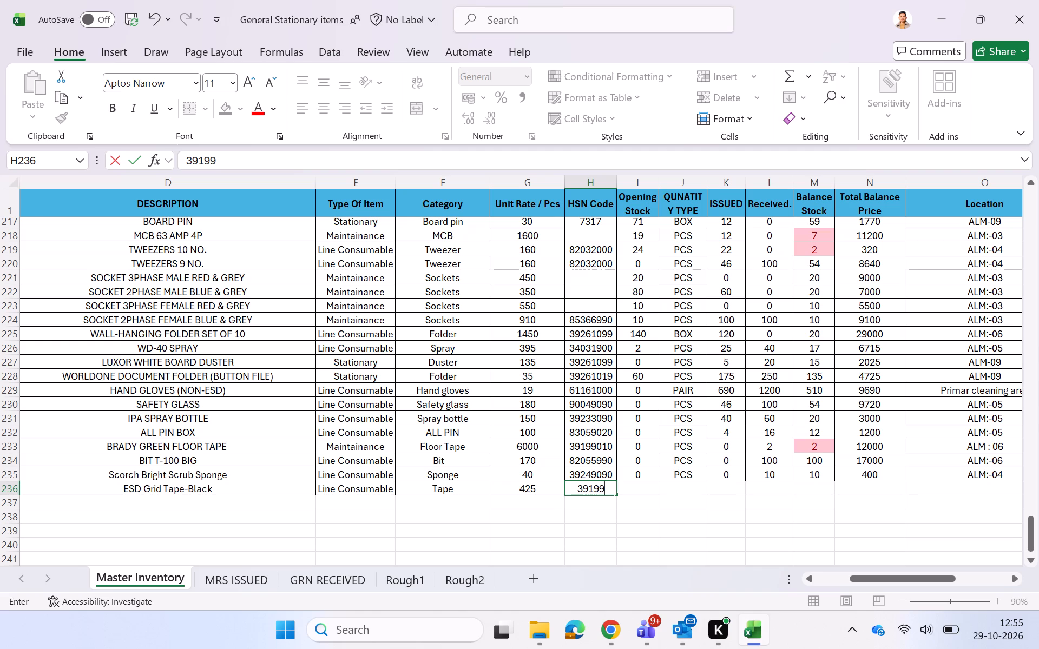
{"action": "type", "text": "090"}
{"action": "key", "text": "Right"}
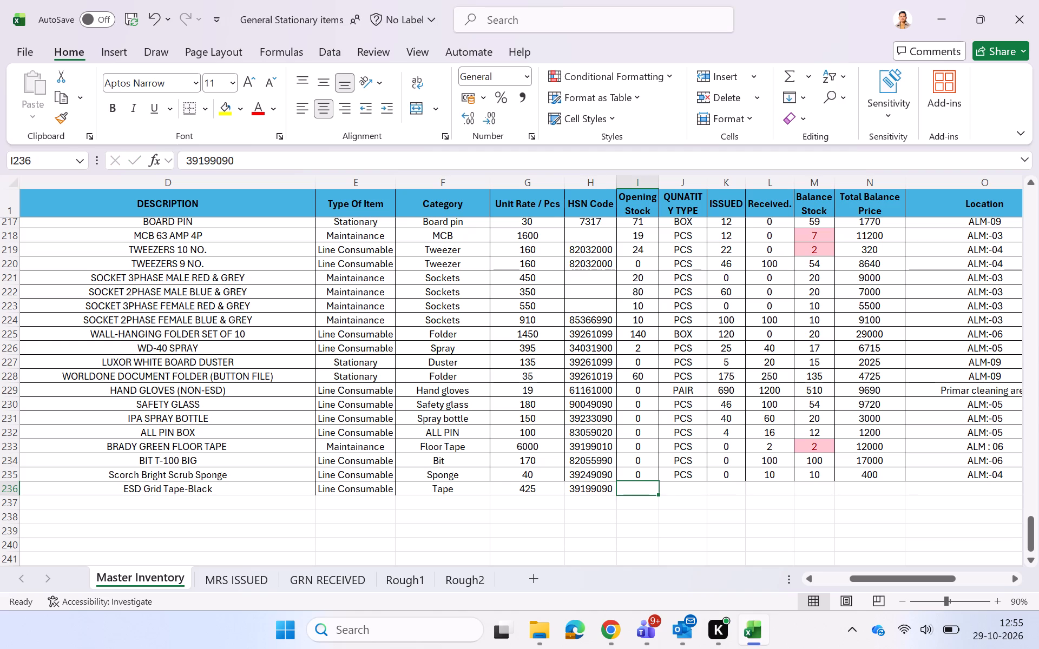
Look over the remaining columns of row 236, from opening stock through location and vendor details.
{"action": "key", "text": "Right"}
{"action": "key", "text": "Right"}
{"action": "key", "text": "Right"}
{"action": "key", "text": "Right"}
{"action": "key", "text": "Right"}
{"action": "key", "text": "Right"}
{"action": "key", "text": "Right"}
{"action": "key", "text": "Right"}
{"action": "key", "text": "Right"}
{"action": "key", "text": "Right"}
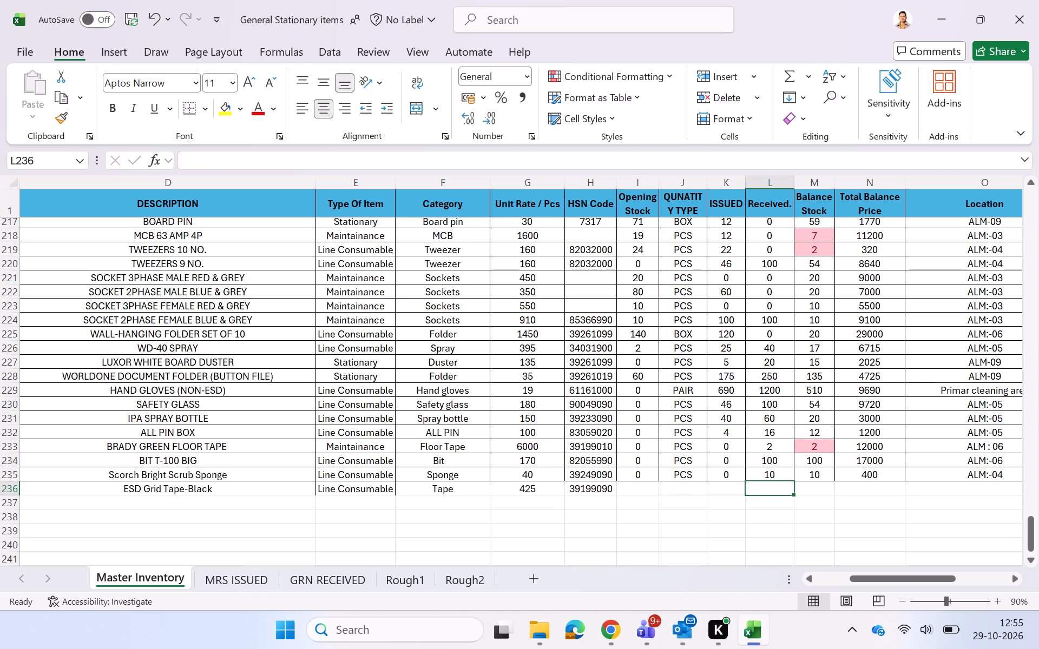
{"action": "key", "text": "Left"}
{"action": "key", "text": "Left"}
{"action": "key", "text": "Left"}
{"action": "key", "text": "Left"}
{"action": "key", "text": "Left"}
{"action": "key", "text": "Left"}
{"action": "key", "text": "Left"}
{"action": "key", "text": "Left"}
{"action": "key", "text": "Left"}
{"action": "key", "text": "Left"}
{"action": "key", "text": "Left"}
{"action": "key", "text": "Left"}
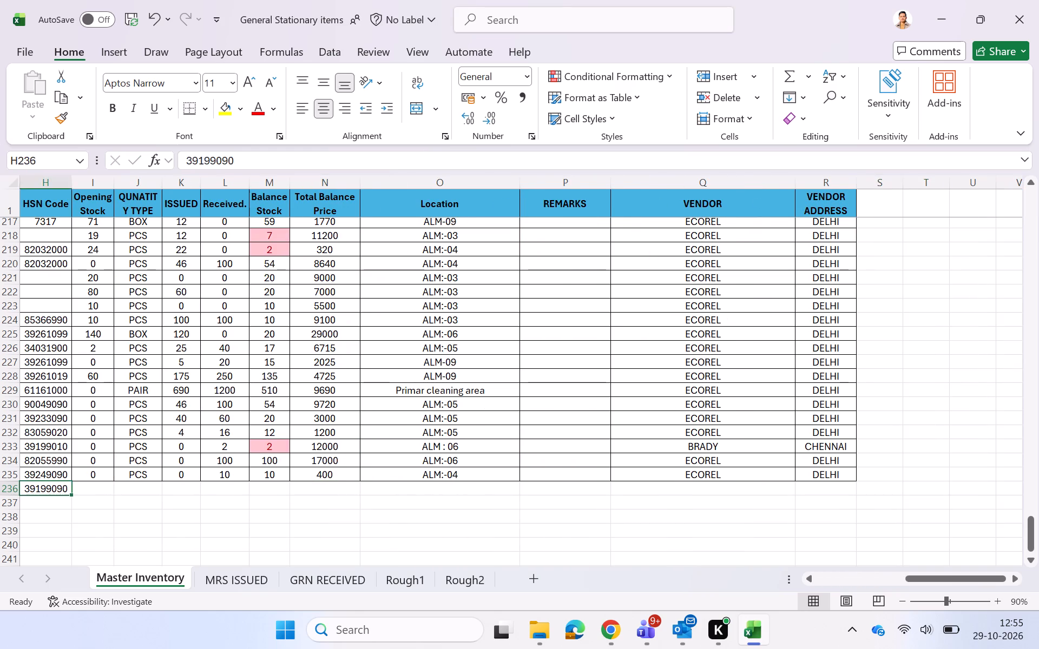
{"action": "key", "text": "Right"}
{"action": "key", "text": "Left"}
{"action": "key", "text": "Left"}
{"action": "key", "text": "Right"}
{"action": "key", "text": "Right"}
{"action": "key", "text": "Right"}
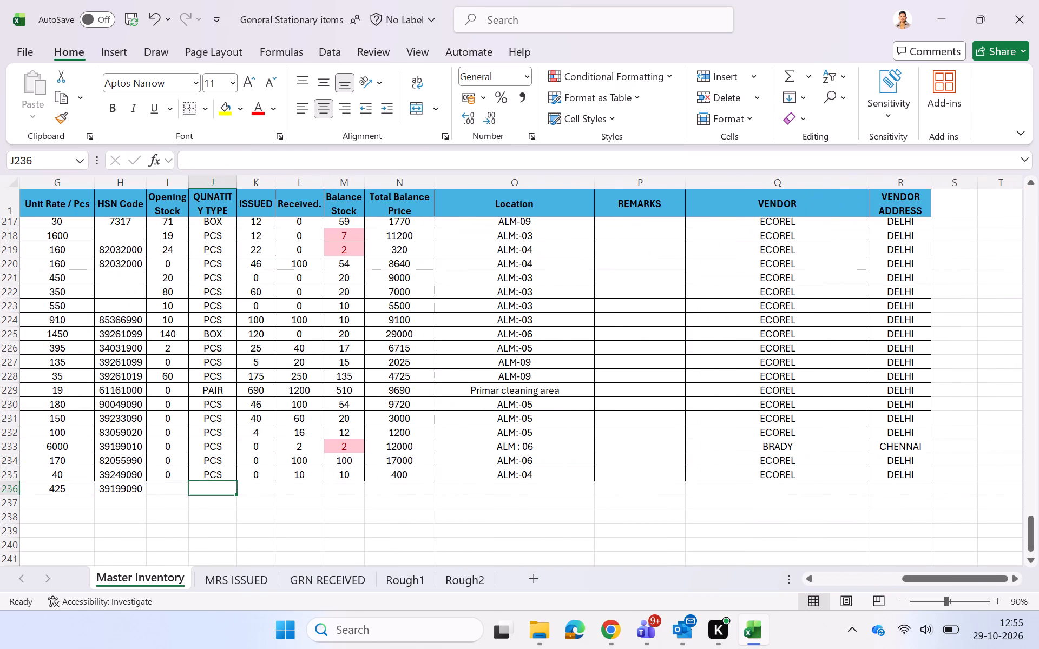
{"action": "key", "text": "Left"}
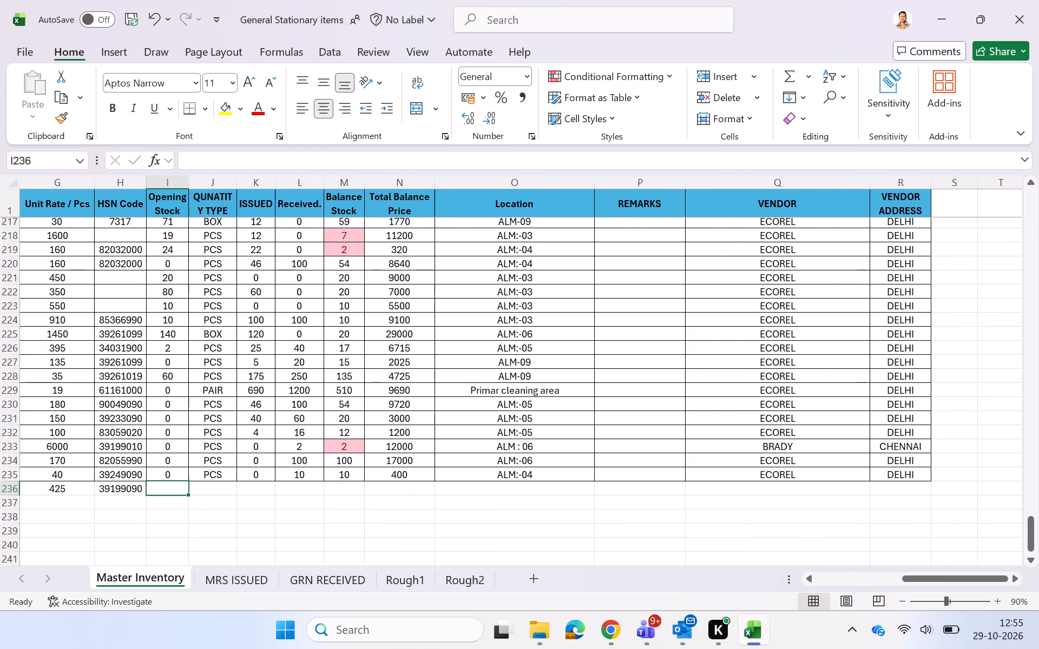
{"action": "key", "text": "Right"}
{"action": "key", "text": "Right"}
{"action": "key", "text": "Right"}
{"action": "key", "text": "Left"}
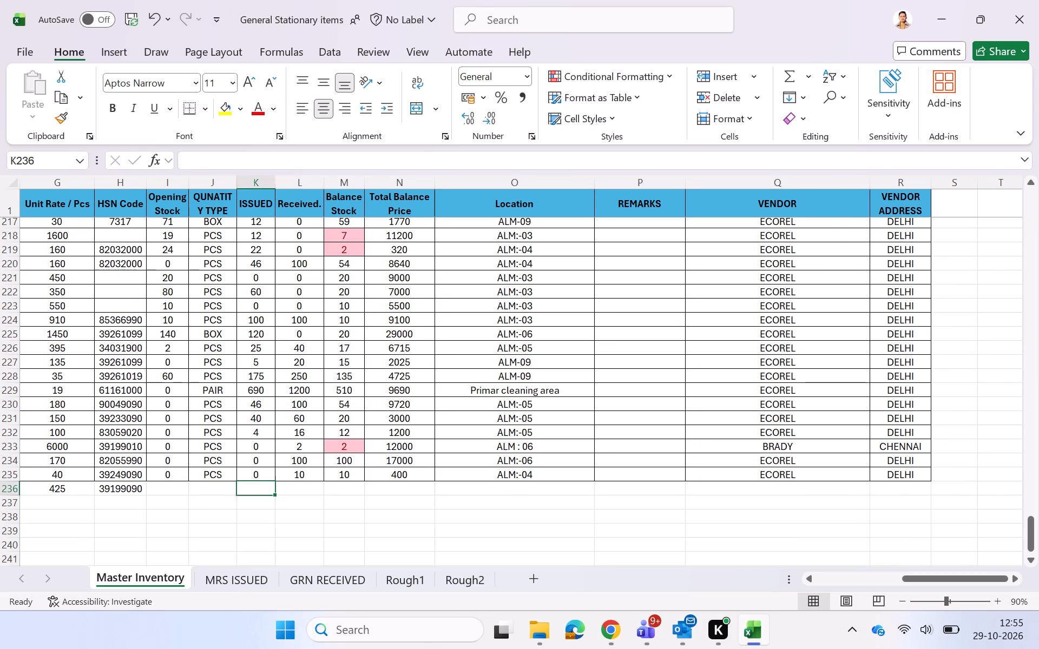
Copy the location ALM:-05 from row 232 into the Location cell of row 236.
{"action": "key", "text": "Left"}
{"action": "key", "text": "Left"}
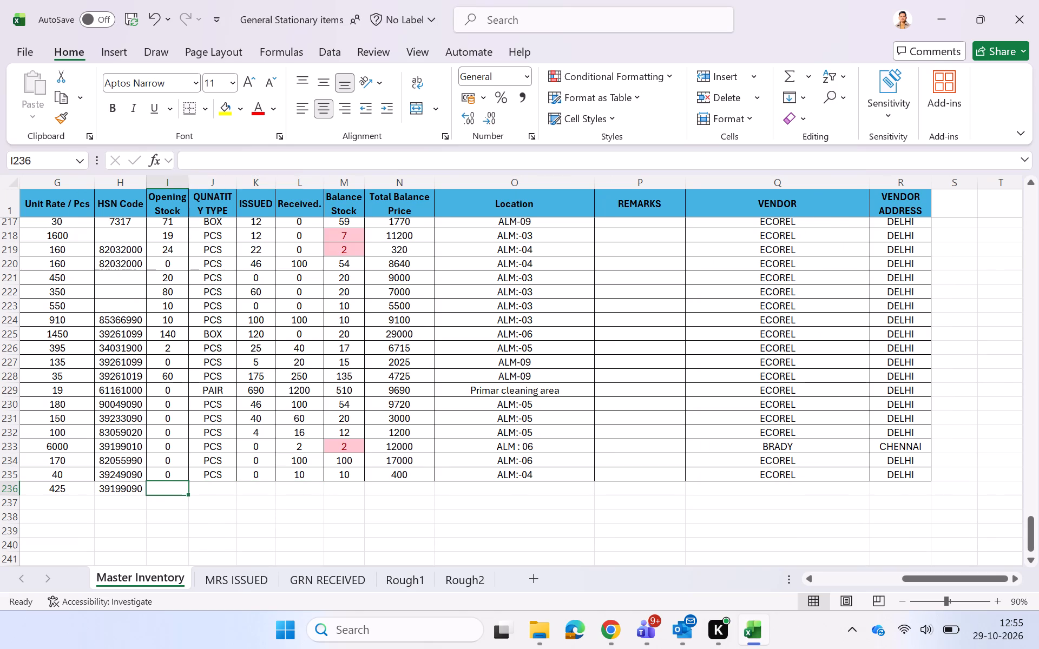
{"action": "key", "text": "Right"}
{"action": "key", "text": "Right"}
{"action": "key", "text": "Right"}
{"action": "key", "text": "Right"}
{"action": "key", "text": "Right"}
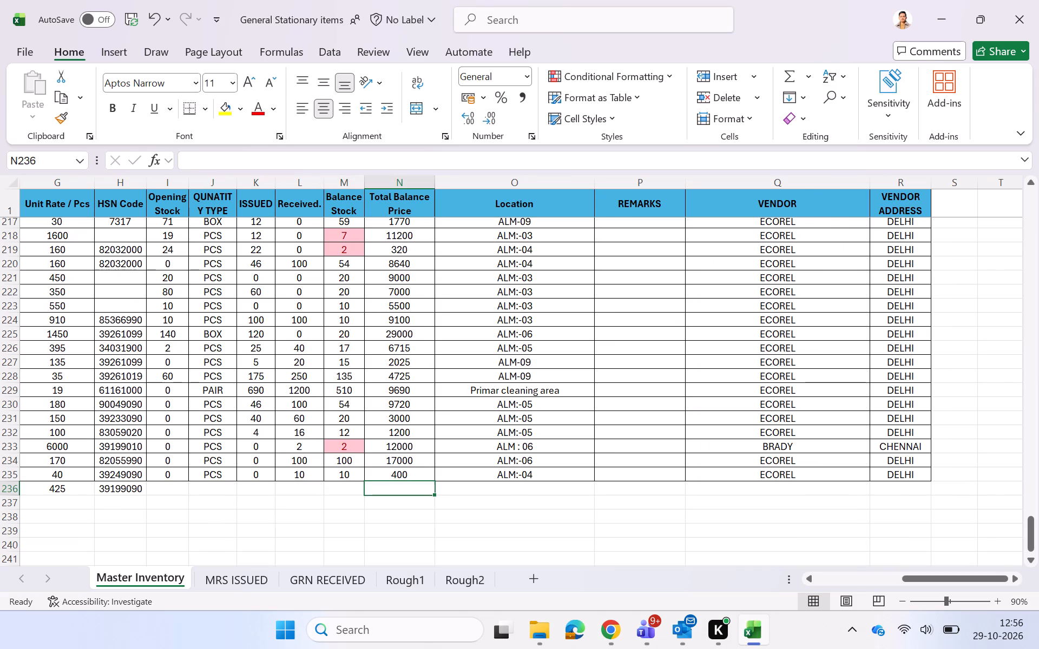
{"action": "key", "text": "Right"}
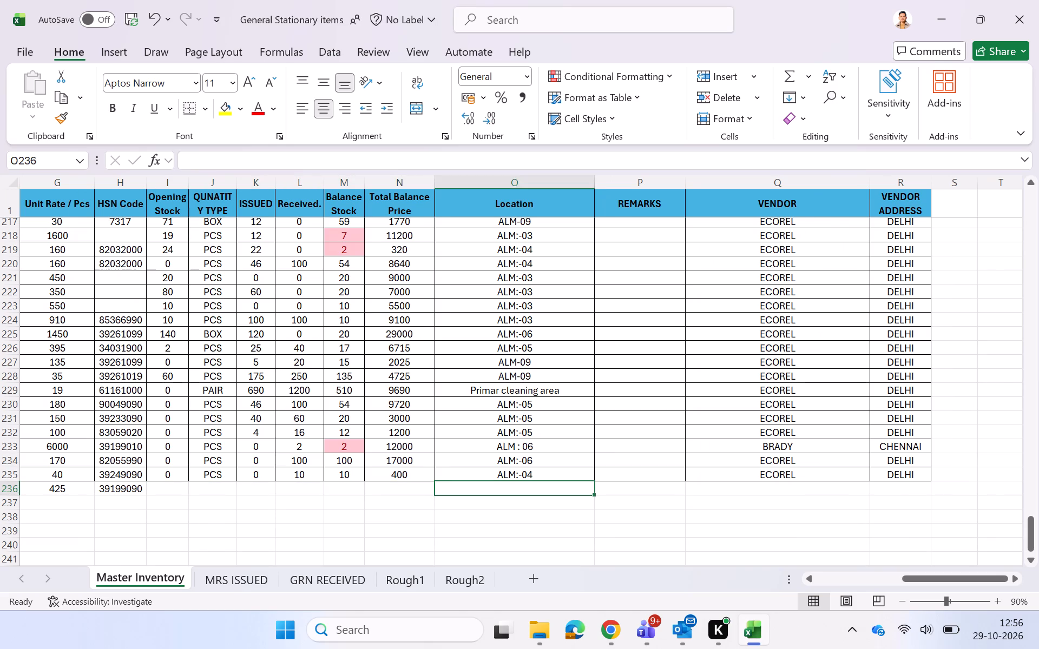
{"action": "key", "text": "Right"}
{"action": "key", "text": "Left"}
{"action": "key", "text": "Right"}
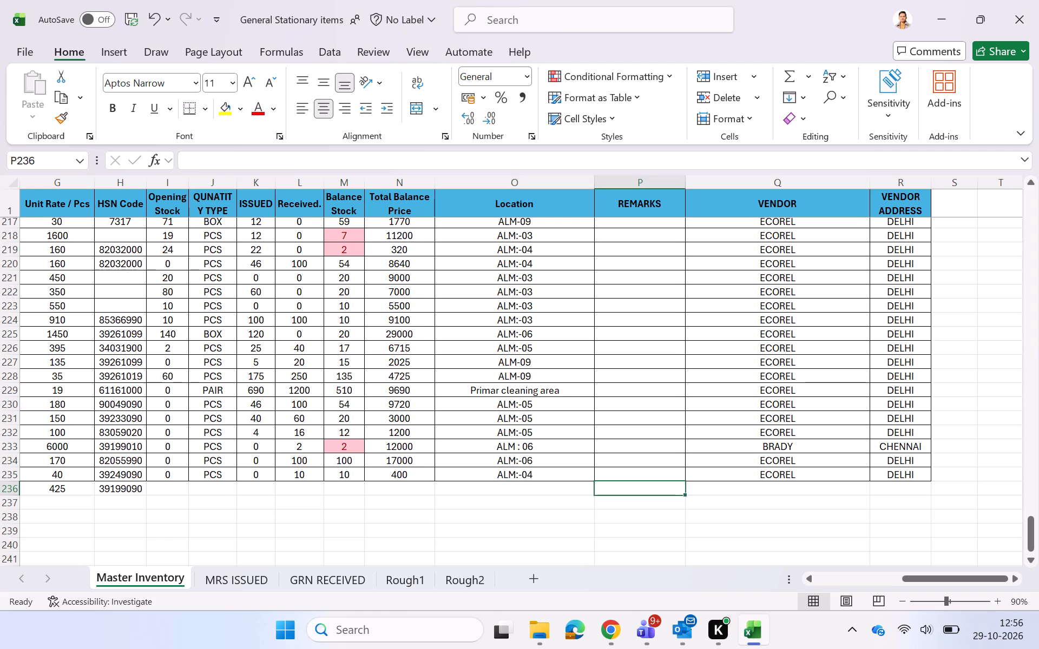
{"action": "key", "text": "Left"}
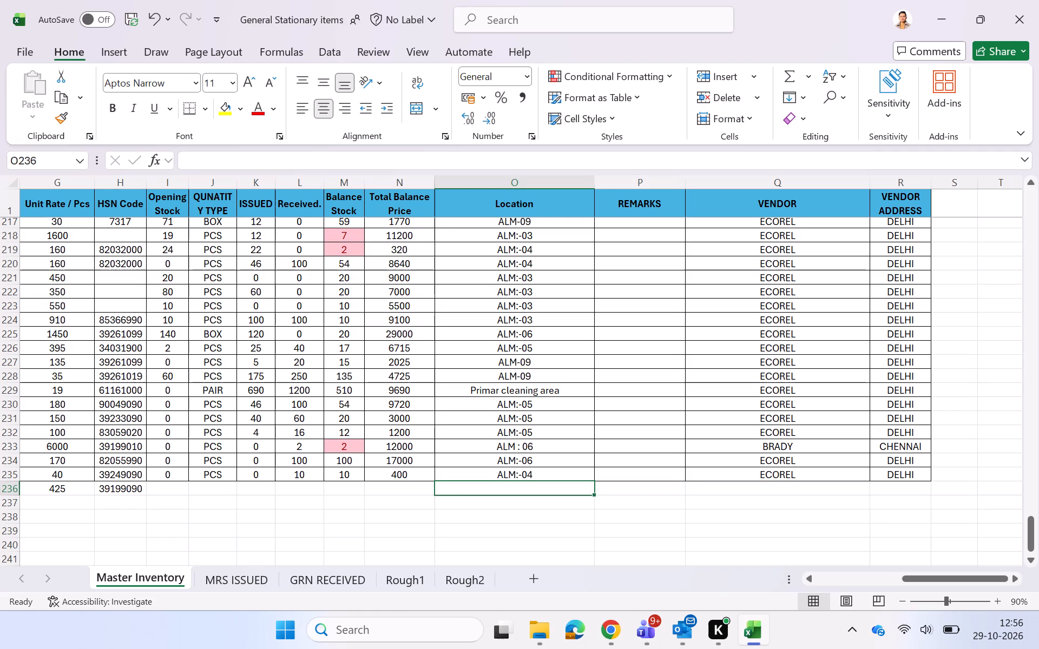
{"action": "key", "text": "Up"}
{"action": "key", "text": "Up"}
{"action": "key", "text": "Up"}
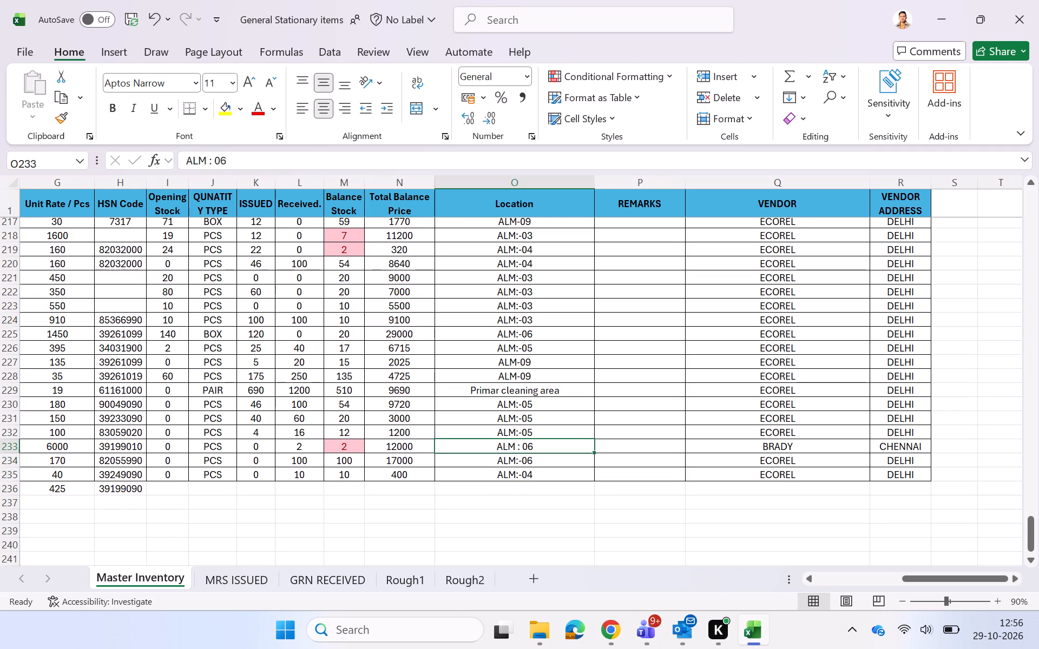
{"action": "key", "text": "Up"}
{"action": "key", "text": "ctrl+c"}
{"action": "key", "text": "Down"}
{"action": "key", "text": "Down"}
{"action": "key", "text": "ctrl+Down"}
{"action": "key", "text": "Down"}
{"action": "key", "text": "ctrl+v"}
Enter ECOREL as the vendor and DELHI as the vendor address in row 236.
{"action": "key", "text": "Right"}
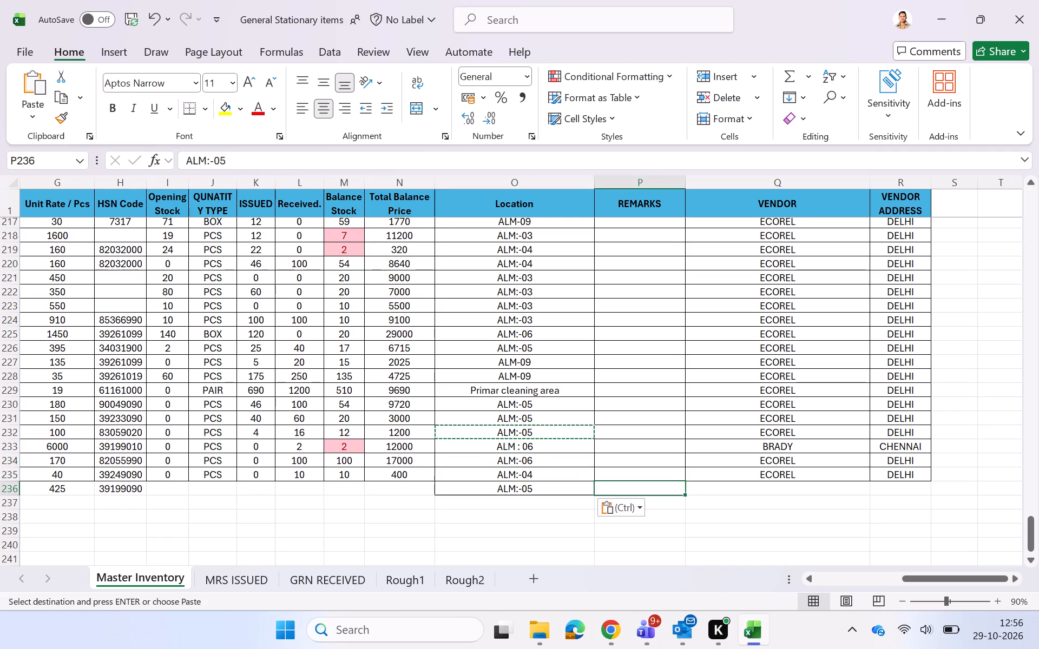
{"action": "key", "text": "Right"}
{"action": "key", "text": "e"}
{"action": "key", "text": "Right"}
{"action": "key", "text": "d"}
{"action": "key", "text": "Down"}
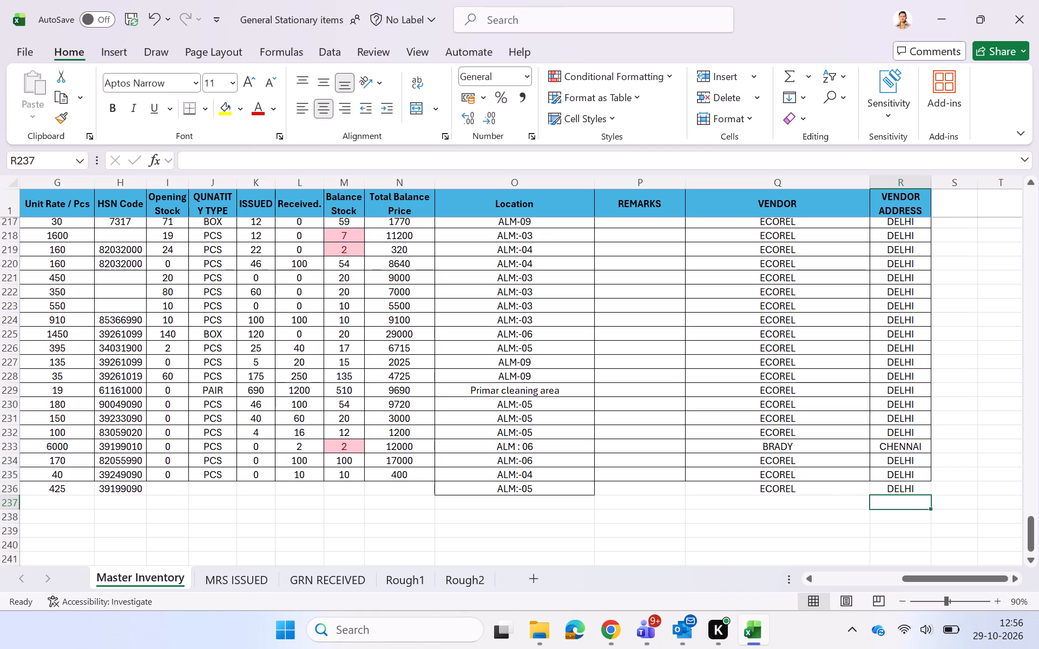
Save the General Stationary items workbook.
{"action": "key", "text": "Up"}
{"action": "key", "text": "Left"}
{"action": "key", "text": "Left"}
{"action": "key", "text": "Left"}
{"action": "key", "text": "Left"}
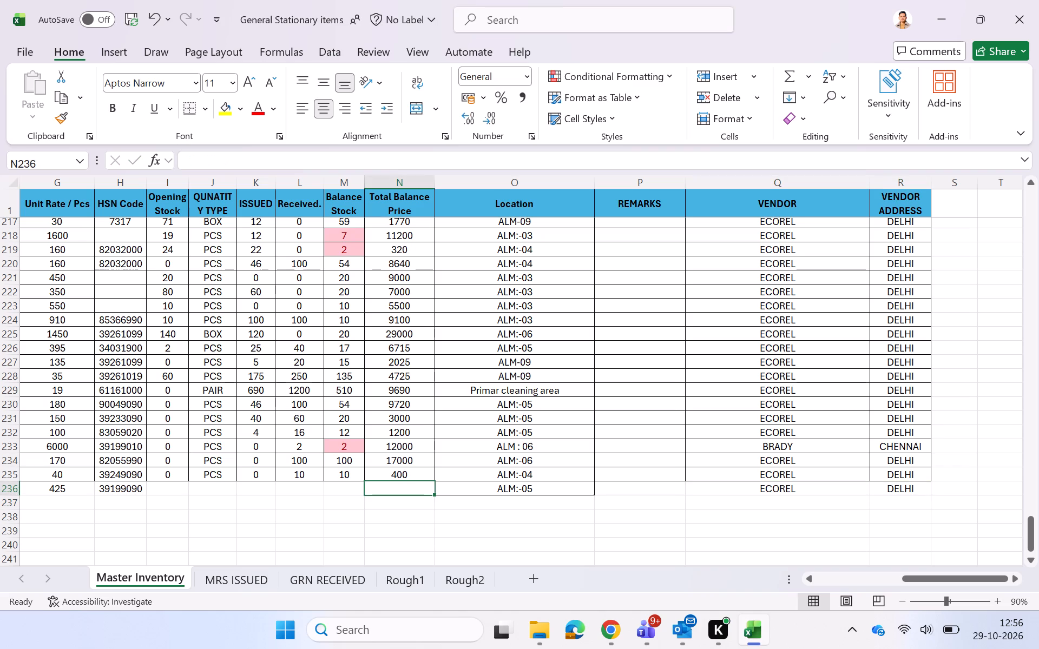
{"action": "key", "text": "Right"}
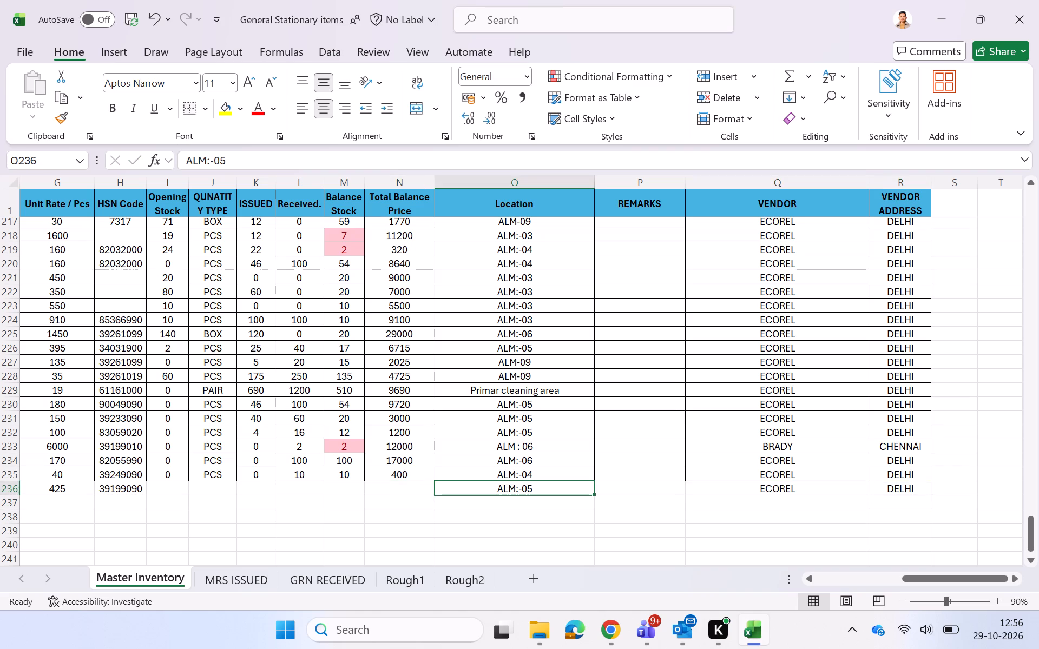
{"action": "key", "text": "ctrl+s"}
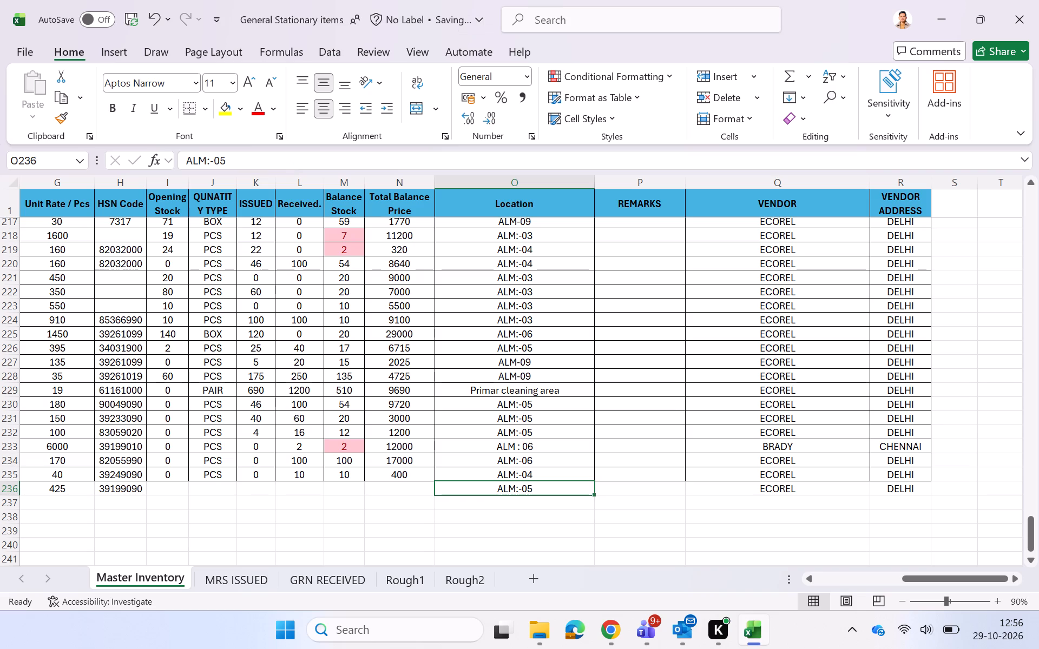